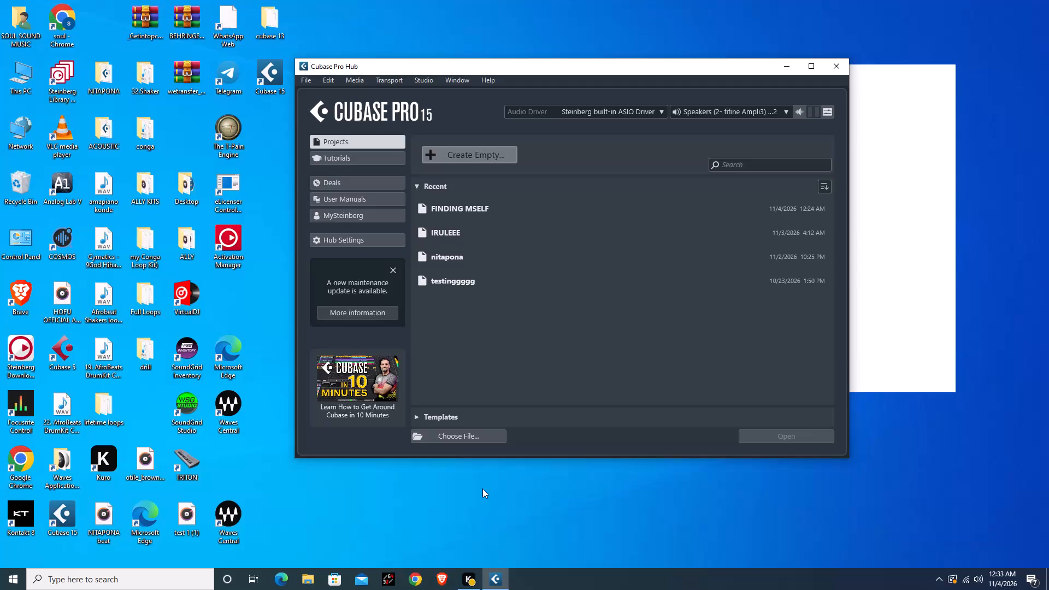
Switch to File Explorer and open the PROJECTS folder on Local Disk (G:).
click(303, 581)
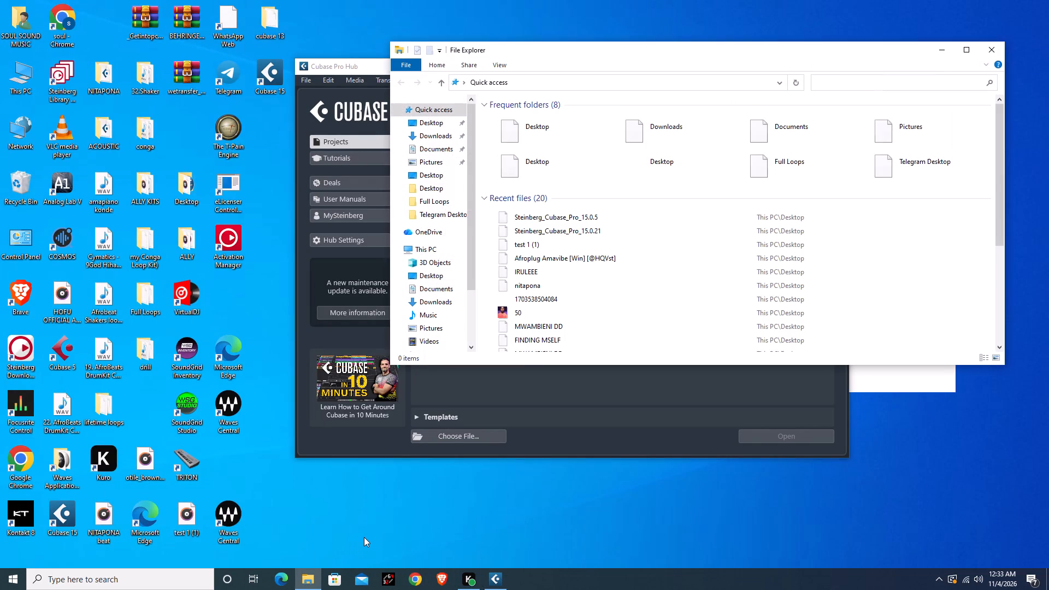
scroll(441, 244, down, 5)
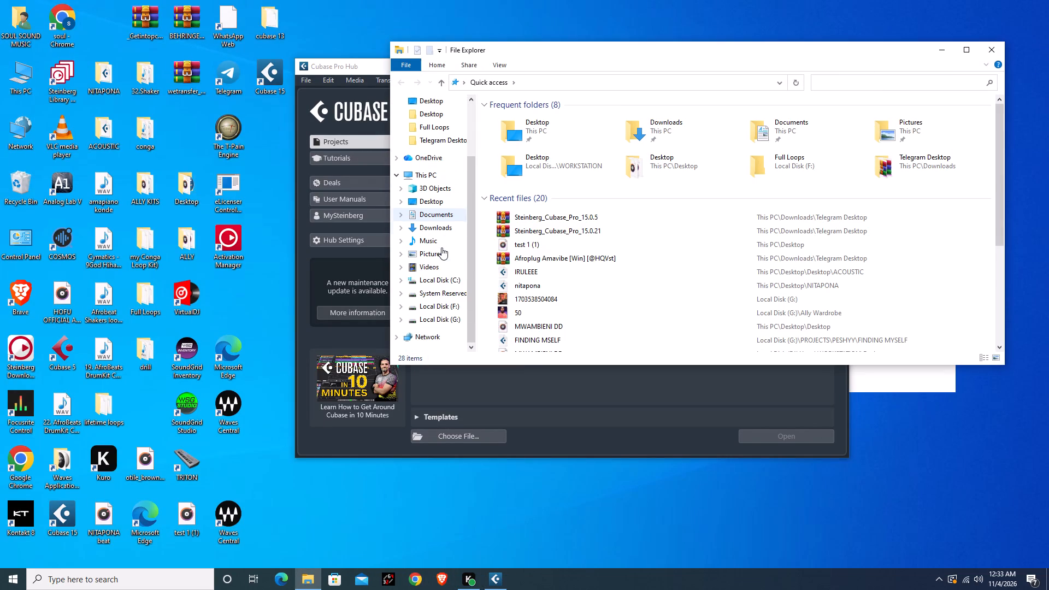
scroll(441, 247, down, 2)
click(446, 307)
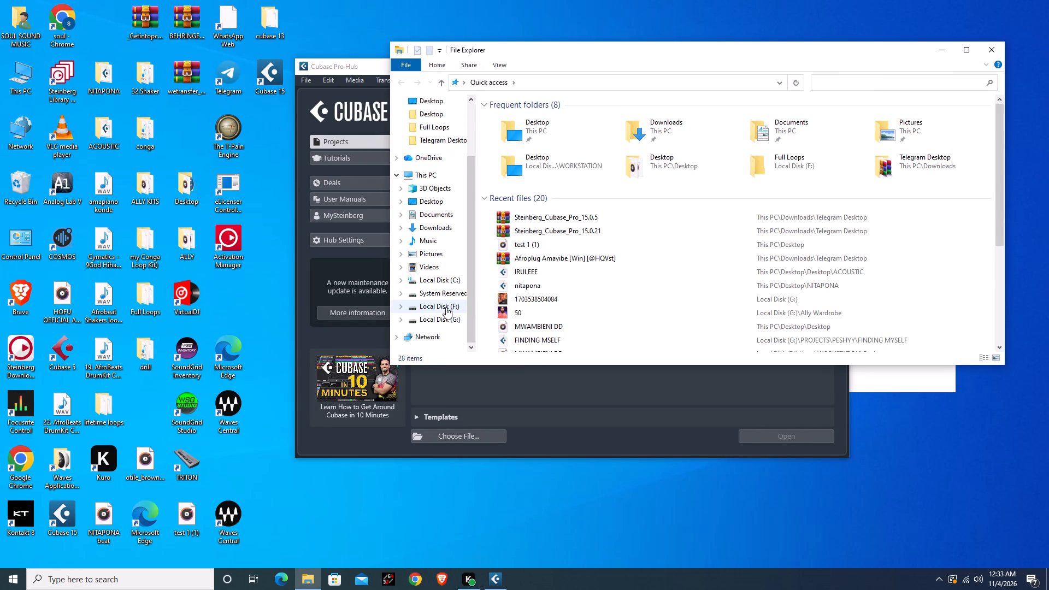
click(446, 318)
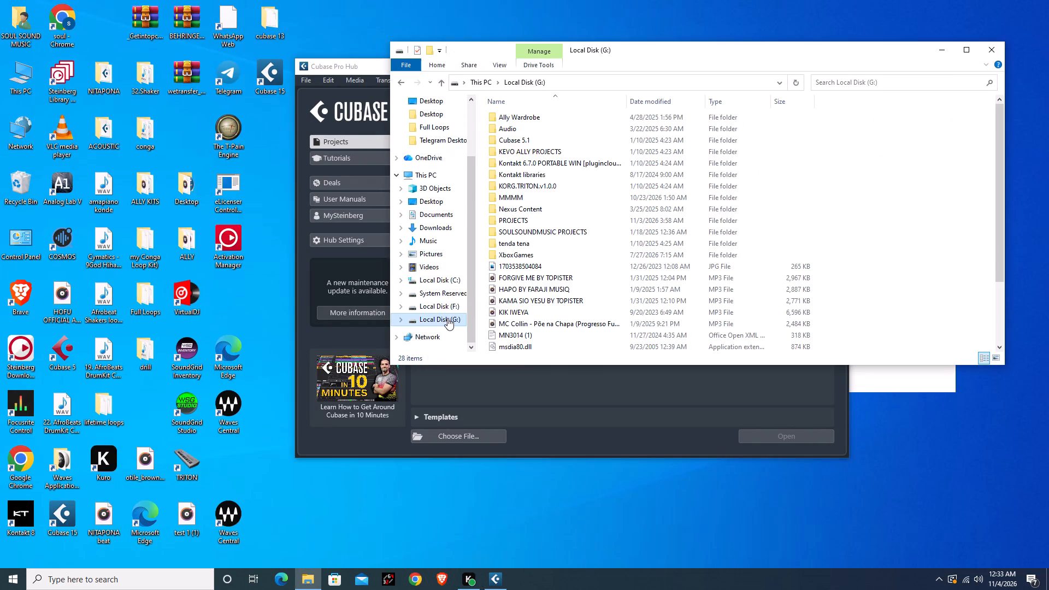
double_click(519, 222)
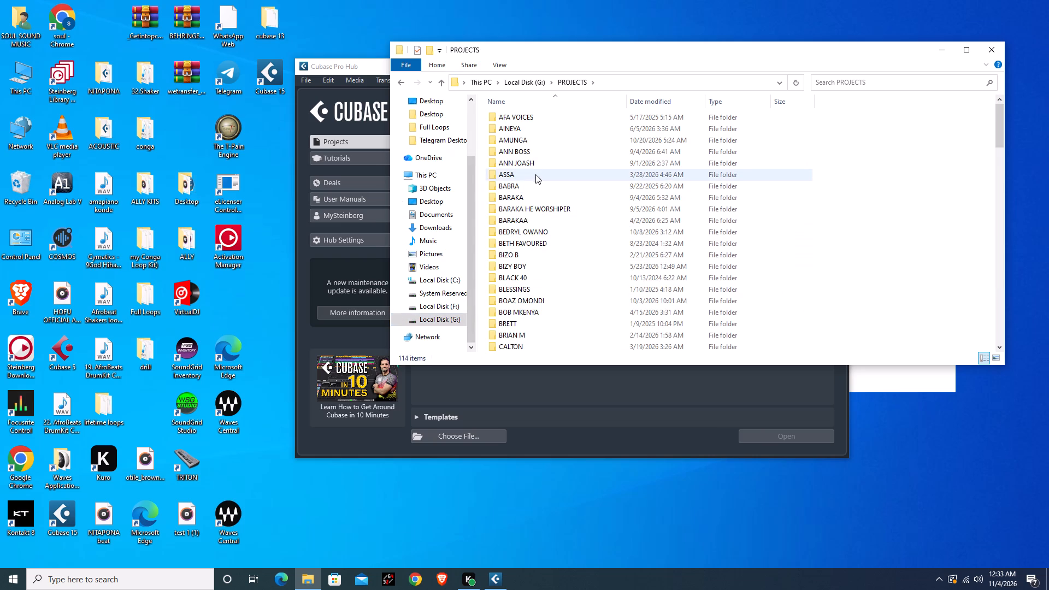
Search the PROJECTS folder for "irul" and open the IRULE KE folder.
scroll(533, 193, down, 7)
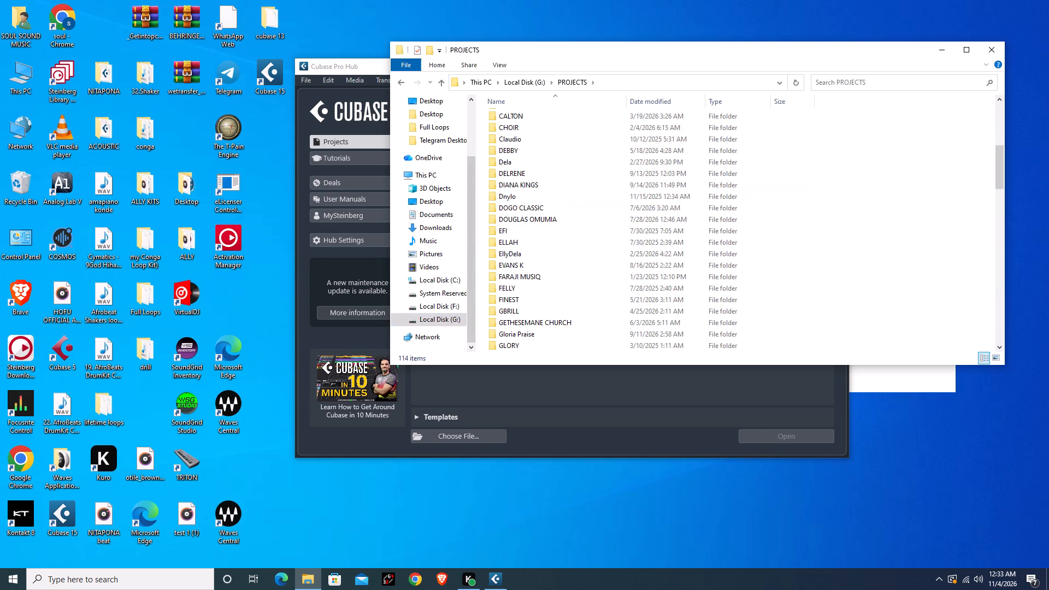
click(868, 81)
key(i)
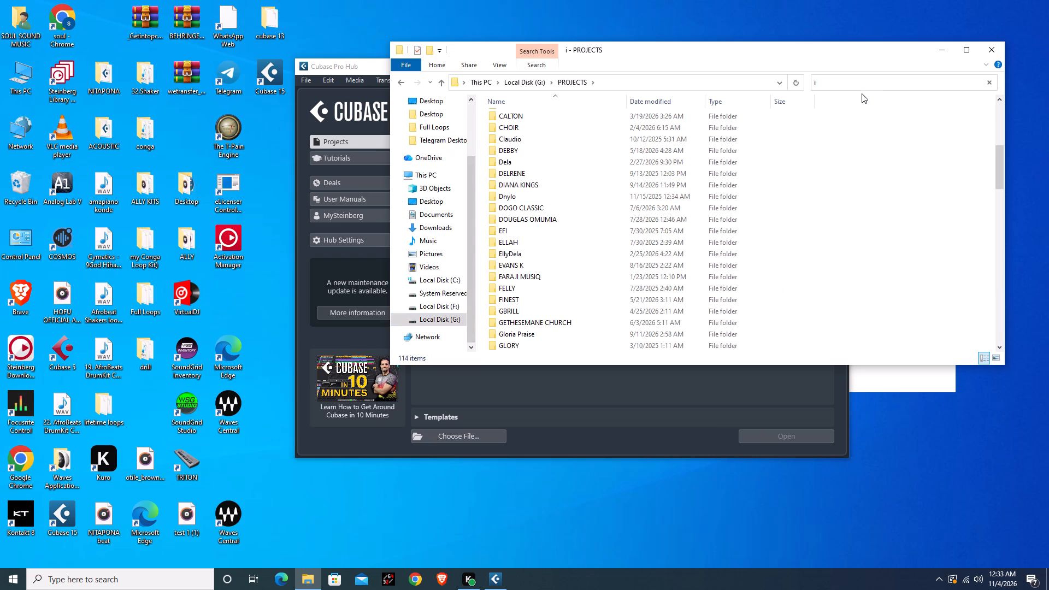
key(r)
key(u)
key(l)
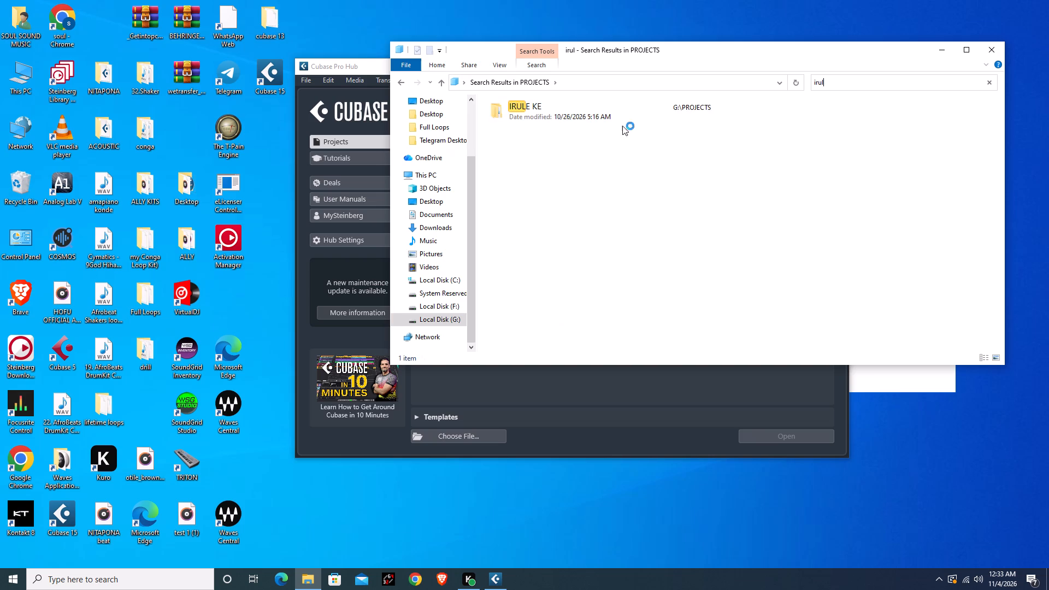
double_click(595, 114)
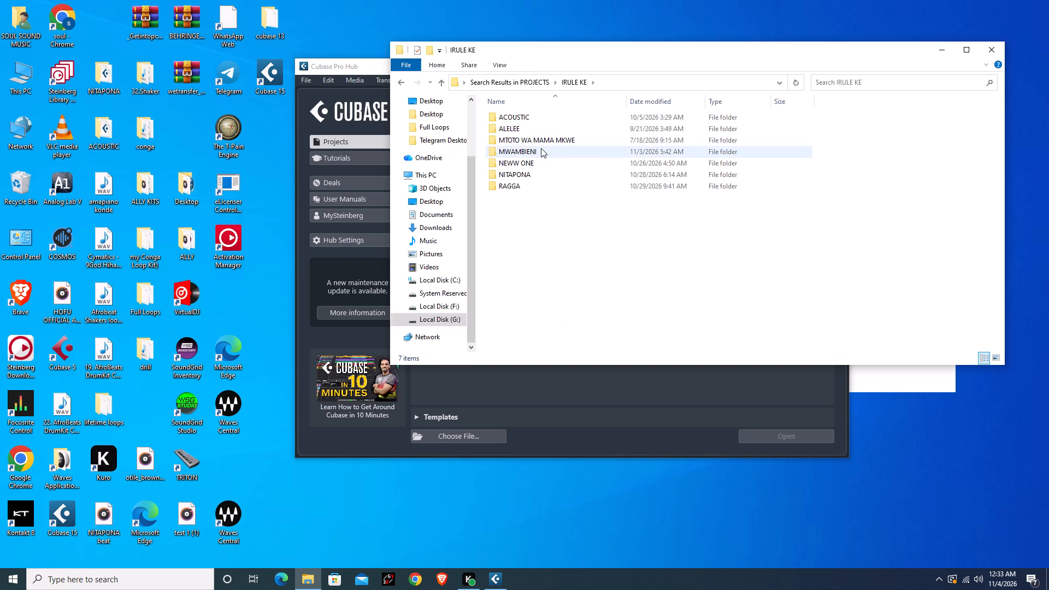
Open the MWAMBIENI Cubase project from the MWAMBIENI folder and dismiss the loading notices.
double_click(541, 148)
double_click(531, 174)
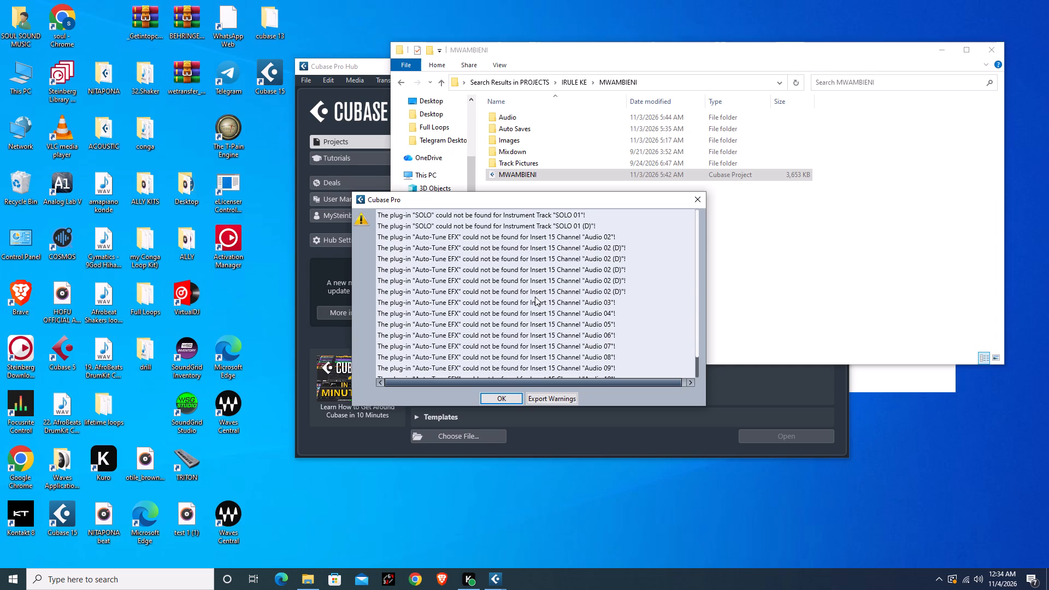
scroll(535, 297, down, 2)
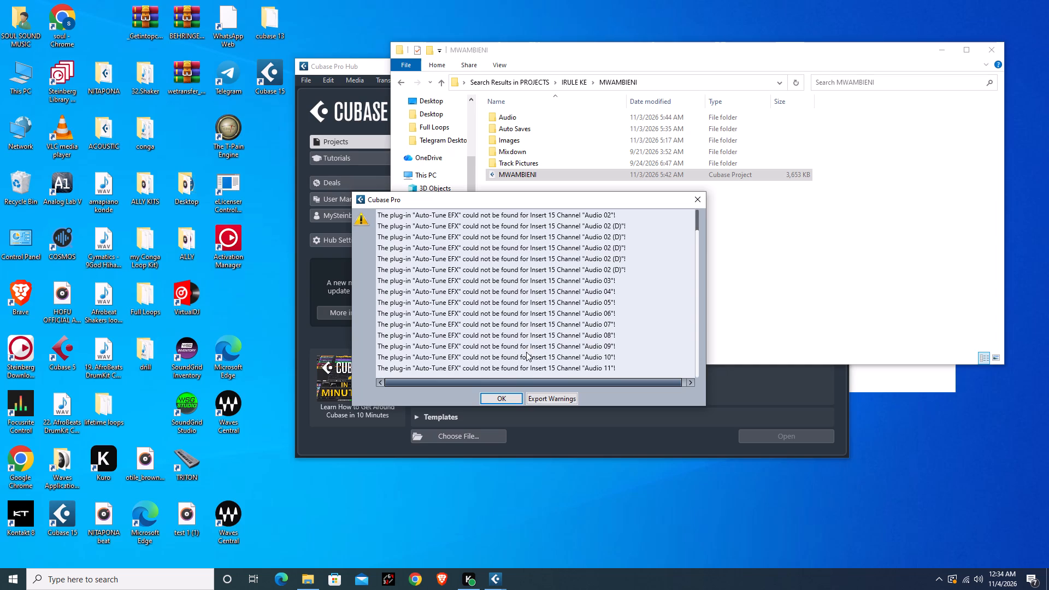
click(508, 397)
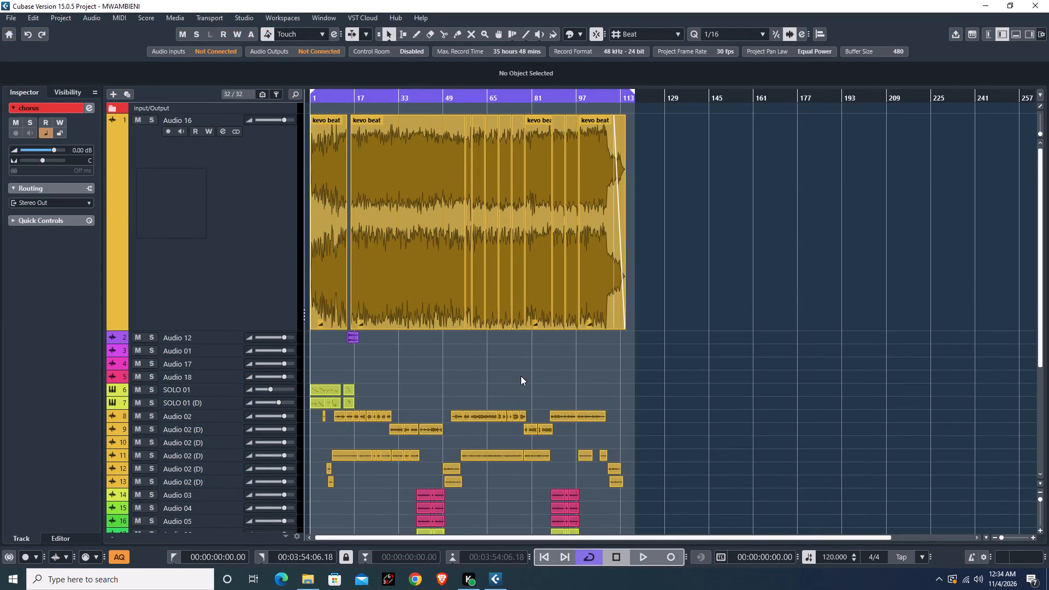
Play the project briefly from the start to check its sound, and stop playback.
key(space)
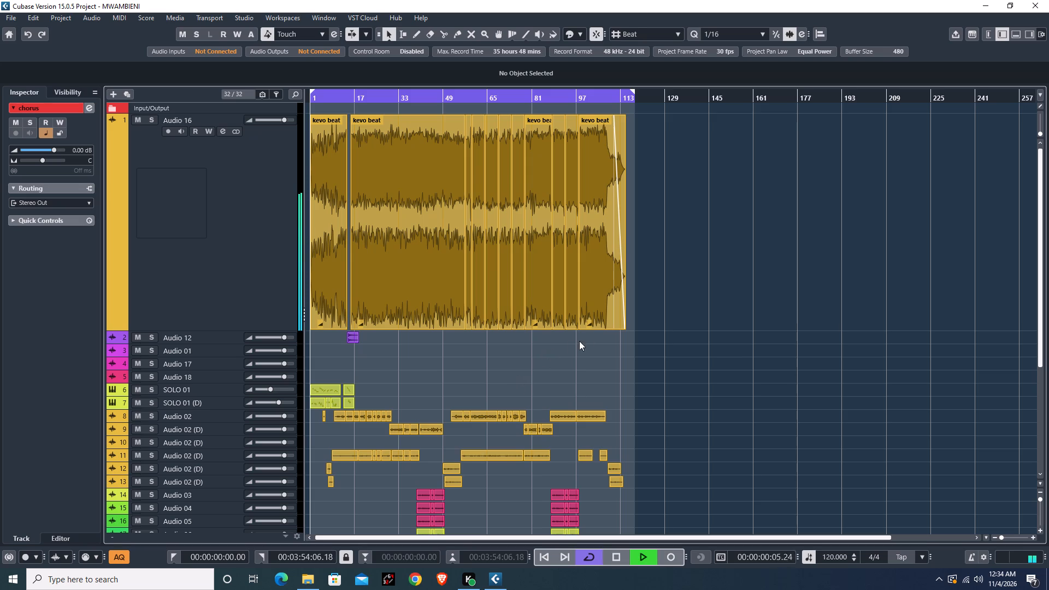
key(space)
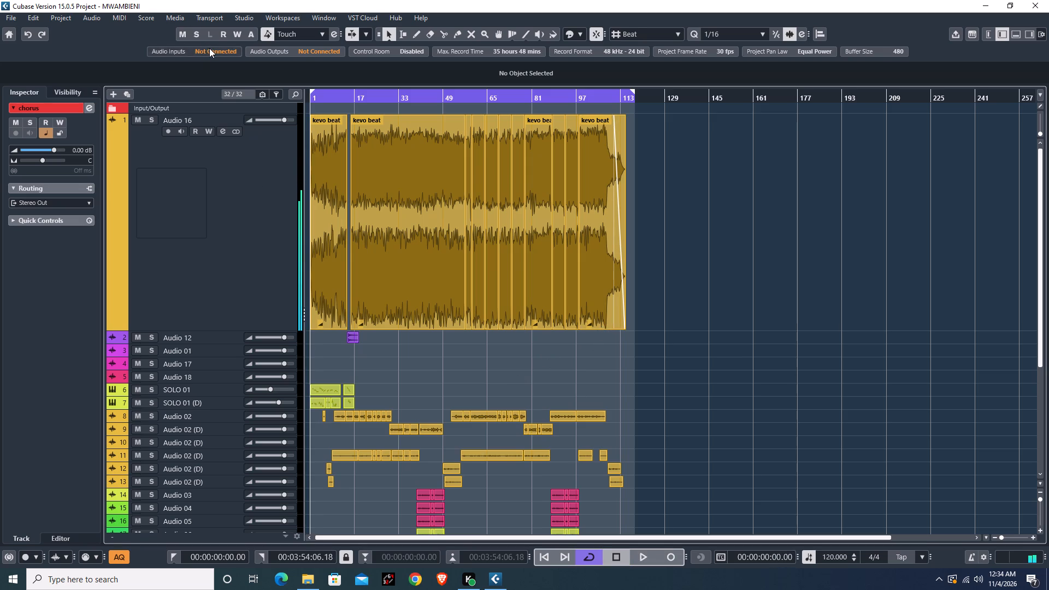
In Audio Connections, assign the Steinberg built-in ASIO Driver to the Stereo In bus and both Mono In 1 input buses.
click(209, 48)
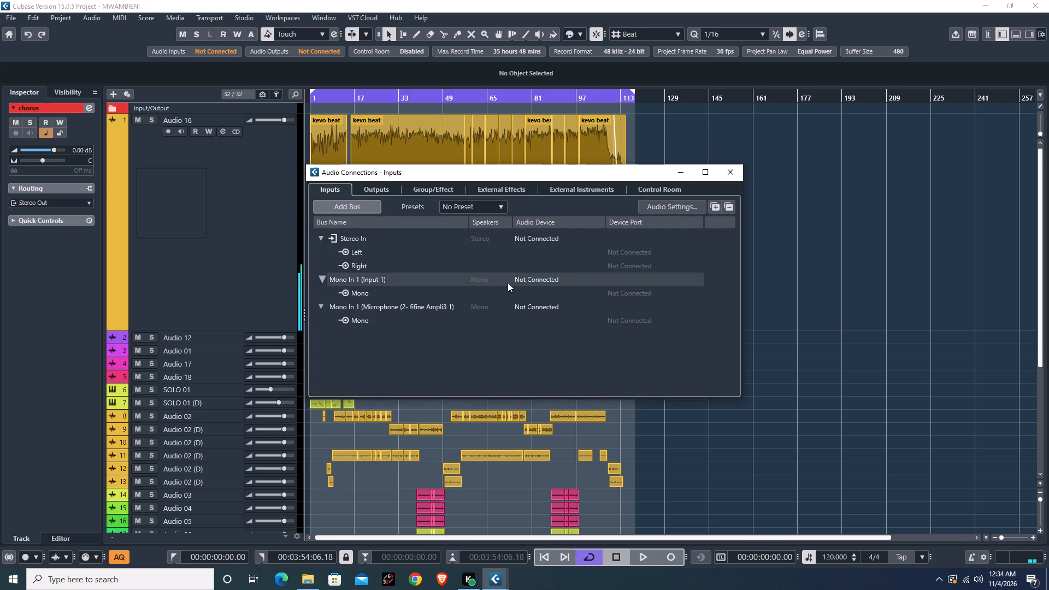
click(521, 279)
click(535, 306)
click(534, 231)
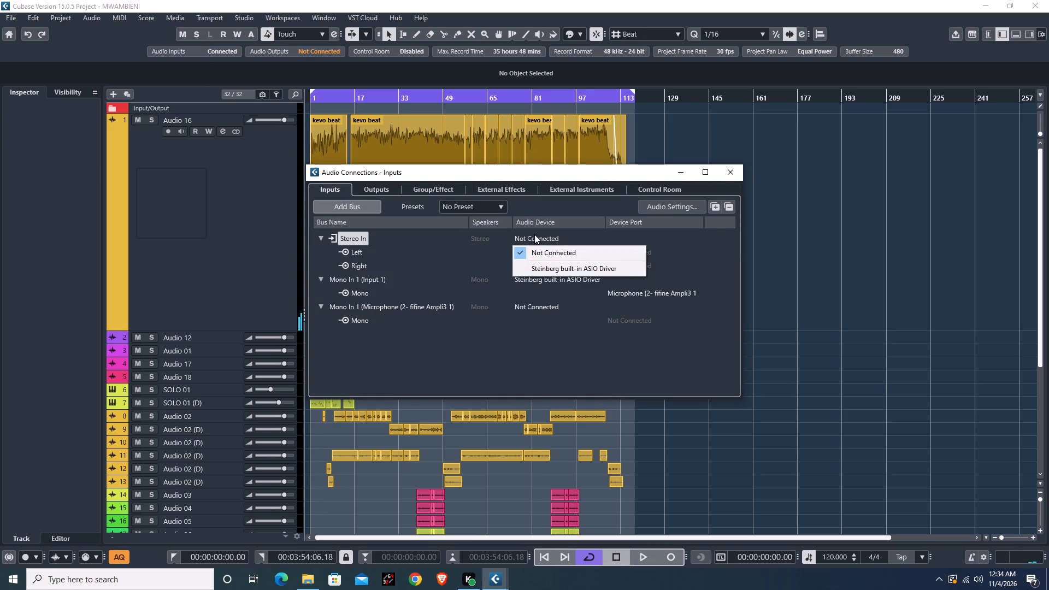
click(550, 272)
click(546, 304)
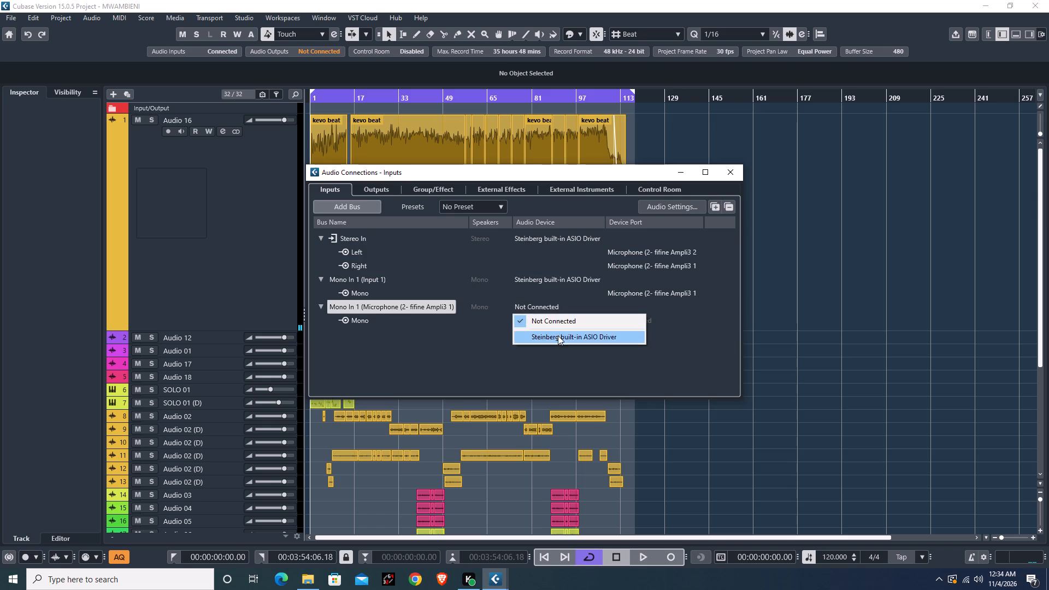
click(558, 335)
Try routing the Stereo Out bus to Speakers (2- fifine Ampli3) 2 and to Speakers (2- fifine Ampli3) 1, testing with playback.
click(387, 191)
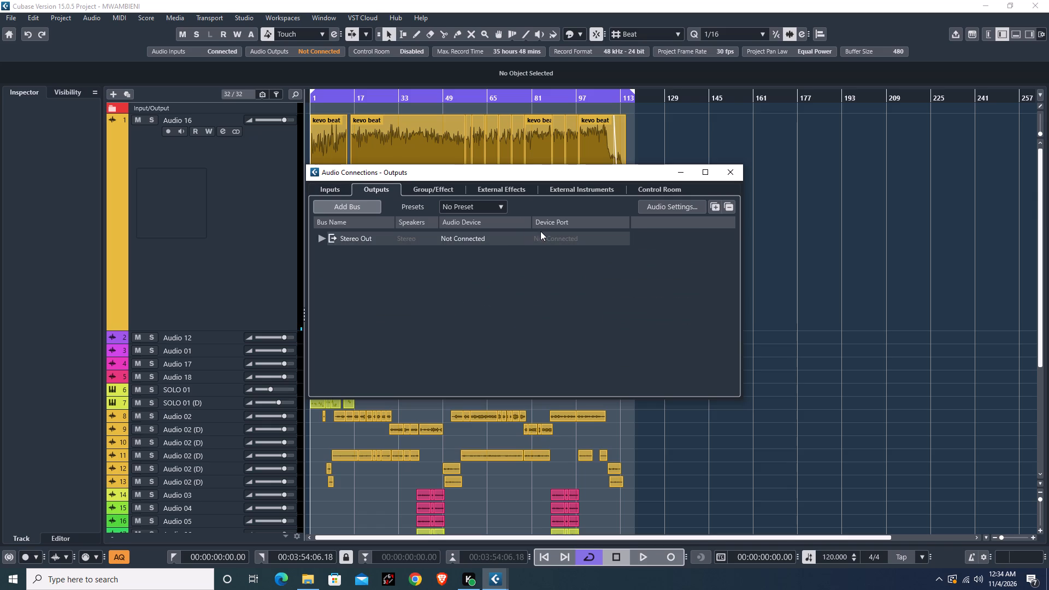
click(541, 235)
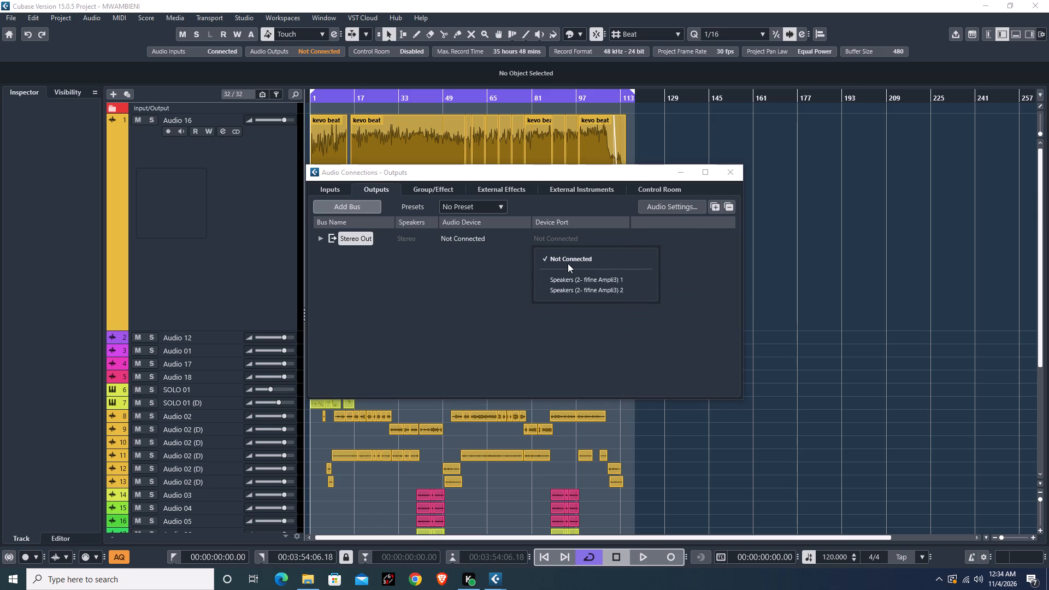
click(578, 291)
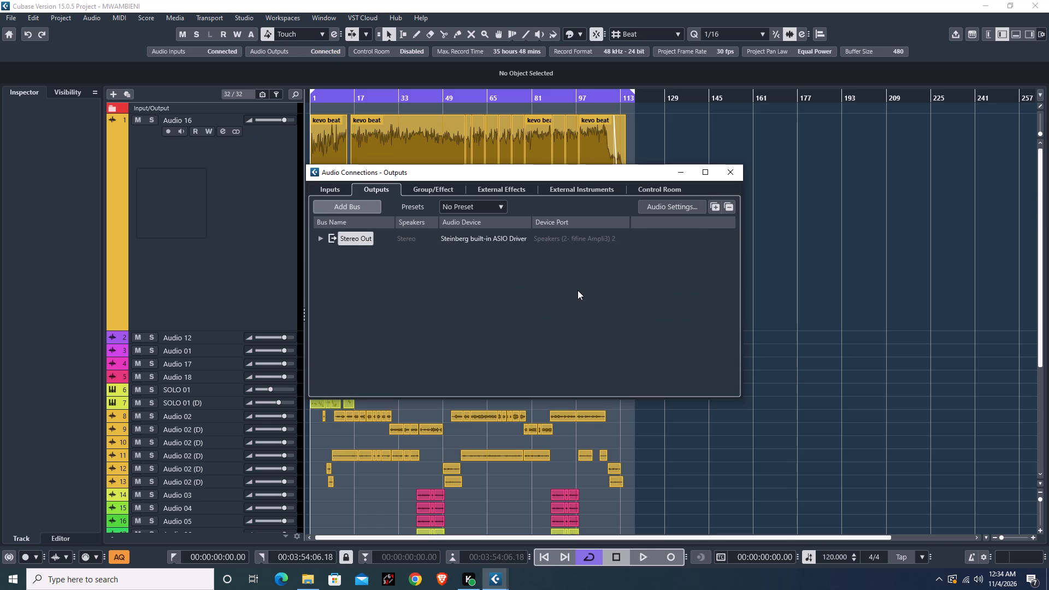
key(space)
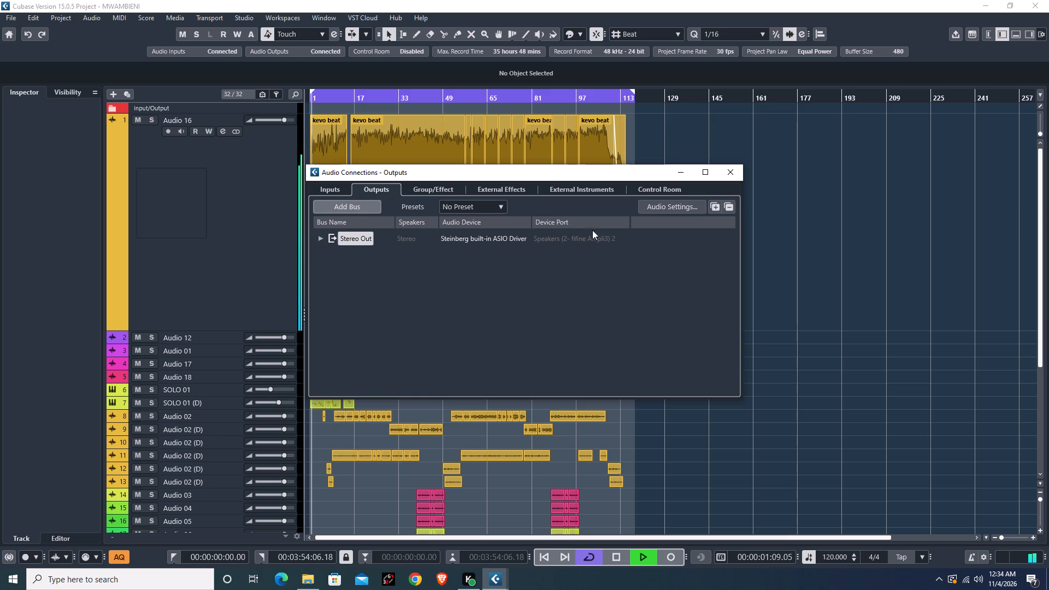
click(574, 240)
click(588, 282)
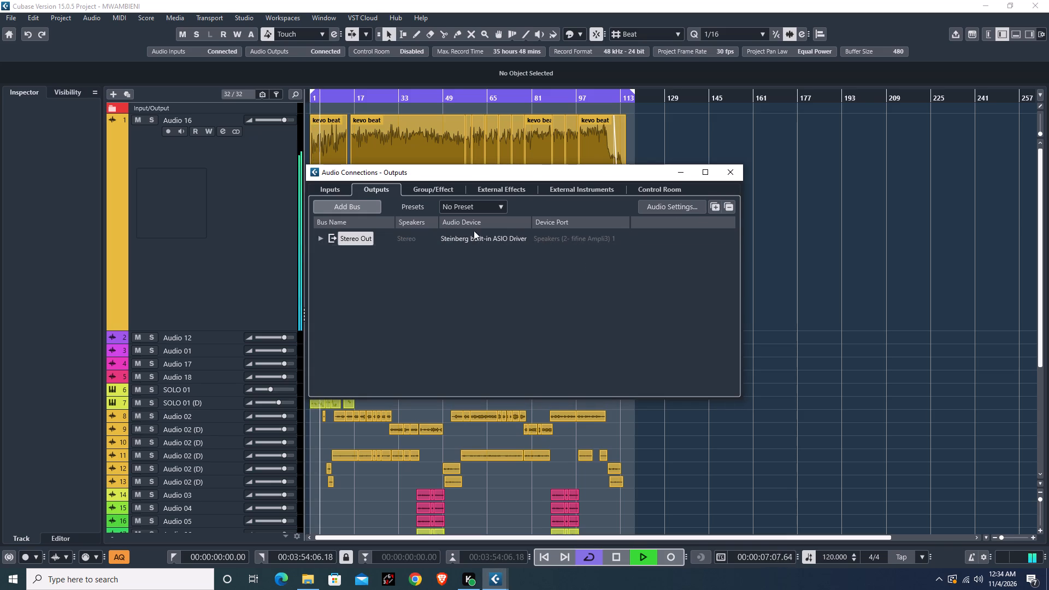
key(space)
Check the device port choices for the left and right channels of Stereo In, testing playback after each.
click(327, 185)
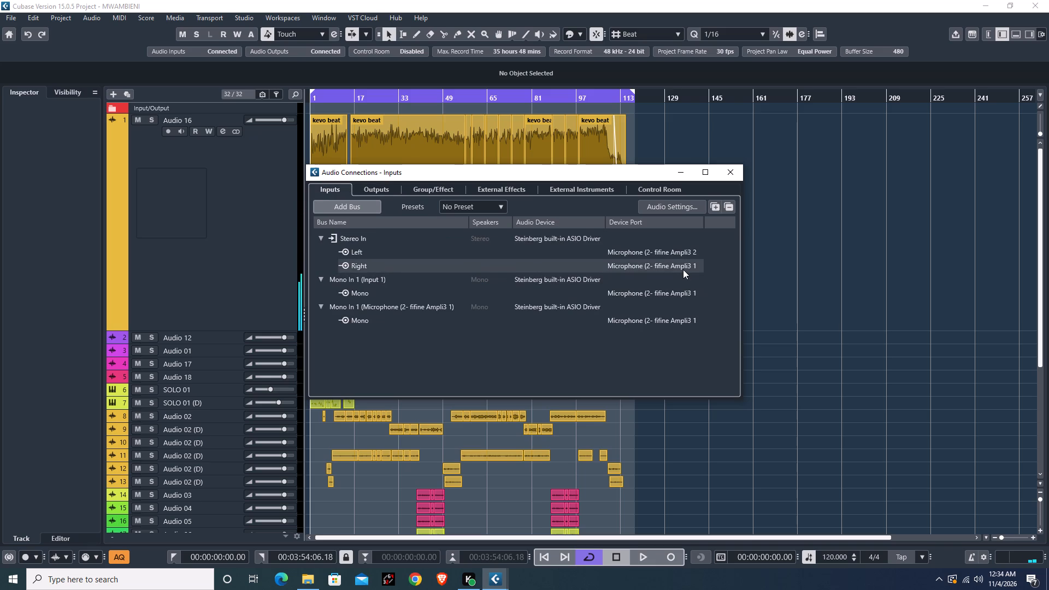
click(651, 252)
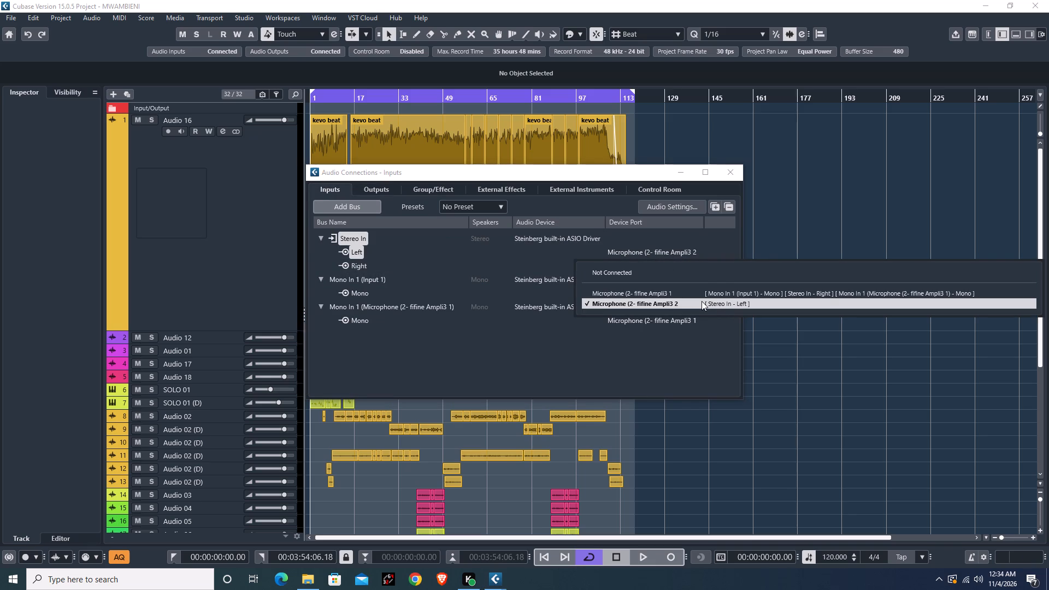
click(700, 300)
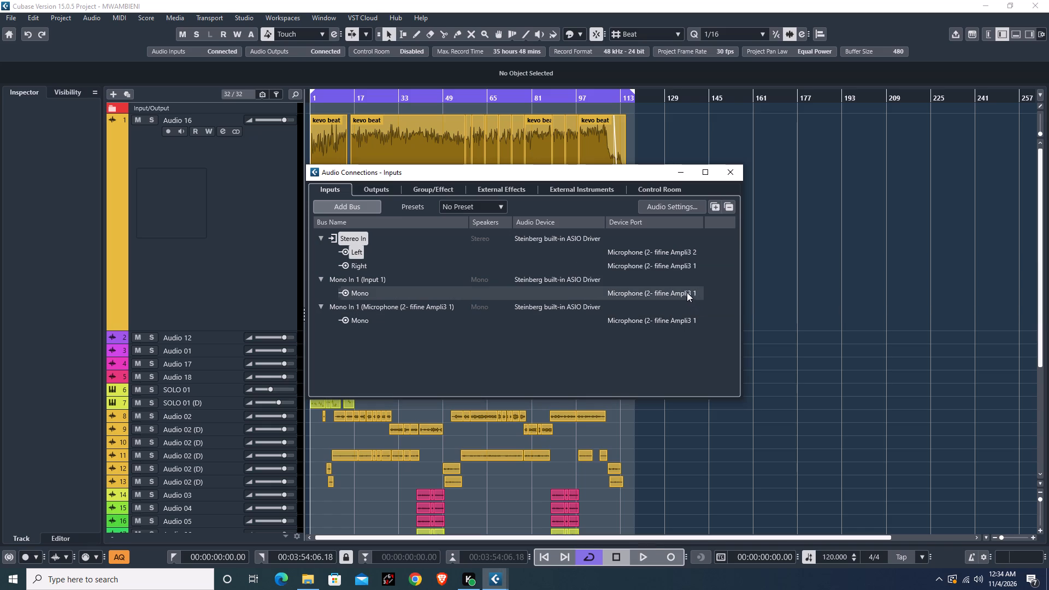
key(space)
key(space)
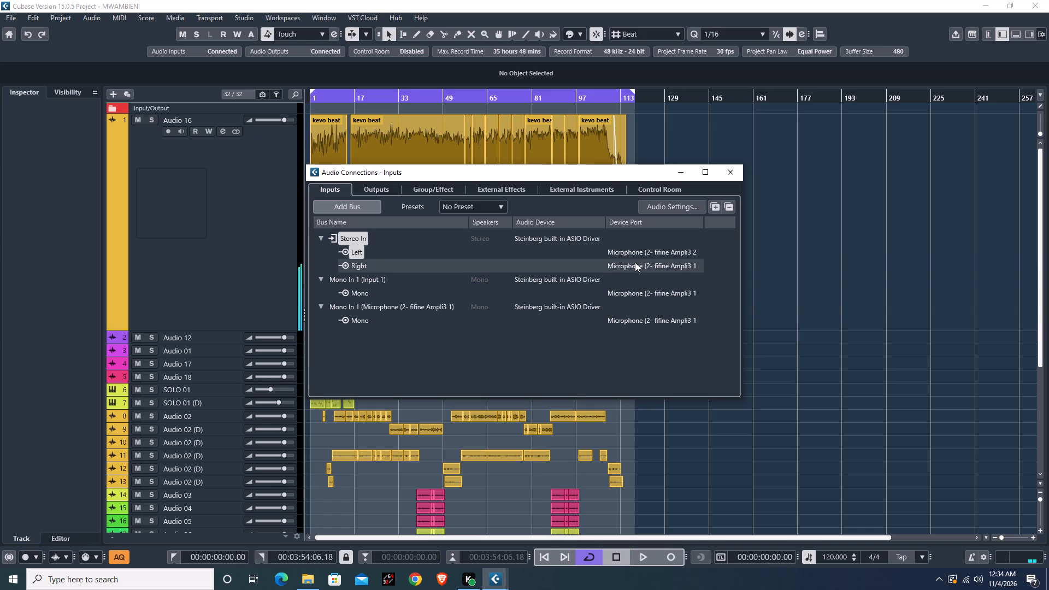
click(633, 267)
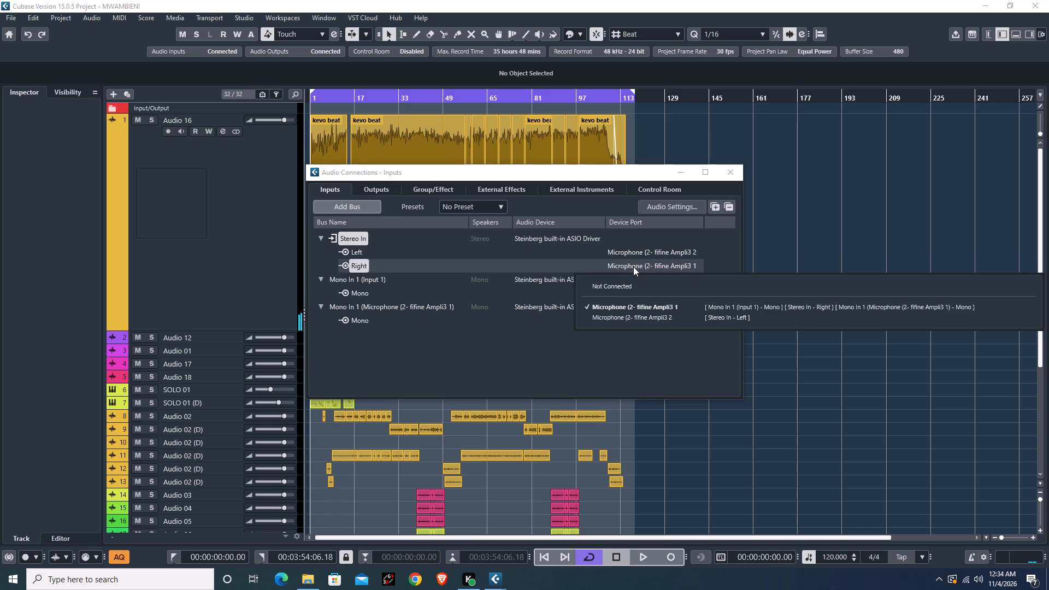
click(733, 305)
key(space)
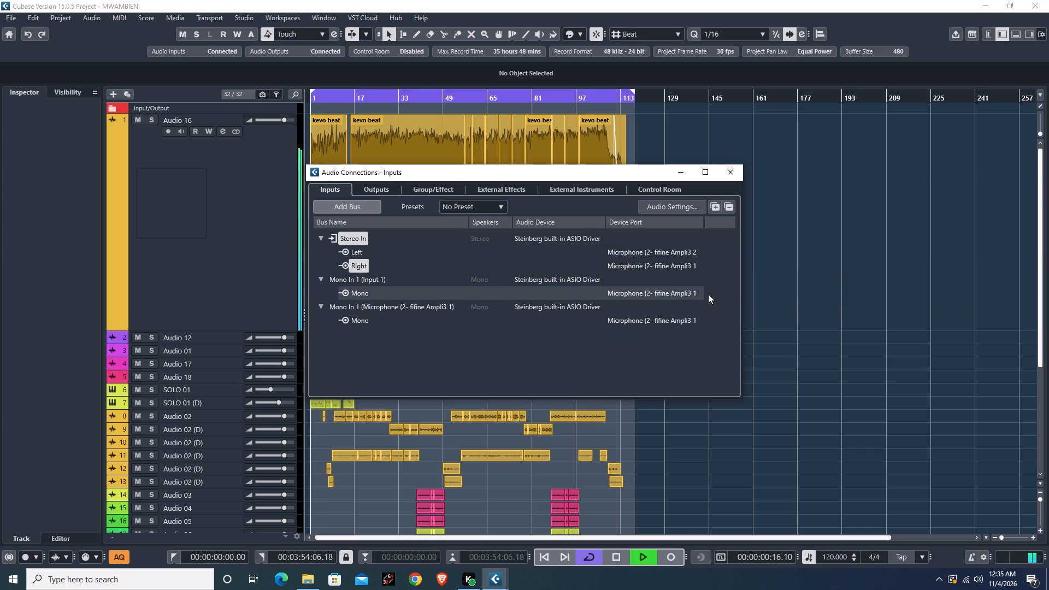
key(space)
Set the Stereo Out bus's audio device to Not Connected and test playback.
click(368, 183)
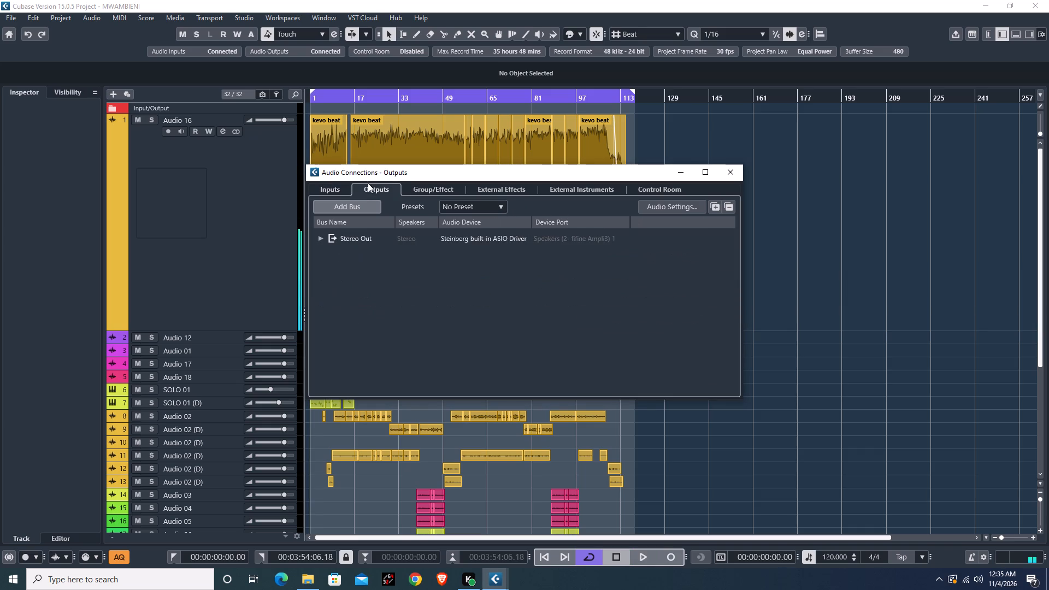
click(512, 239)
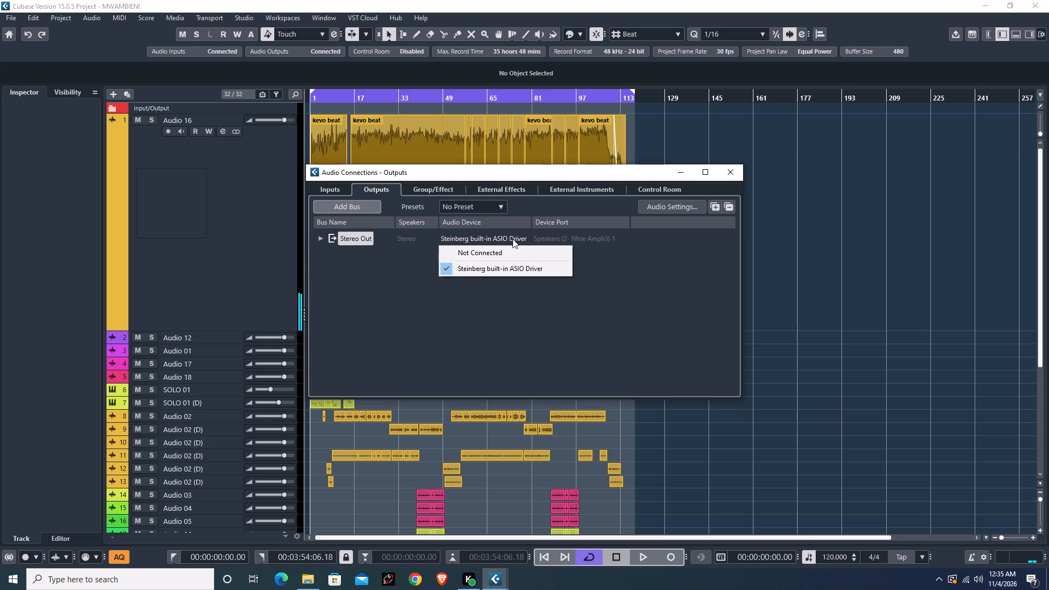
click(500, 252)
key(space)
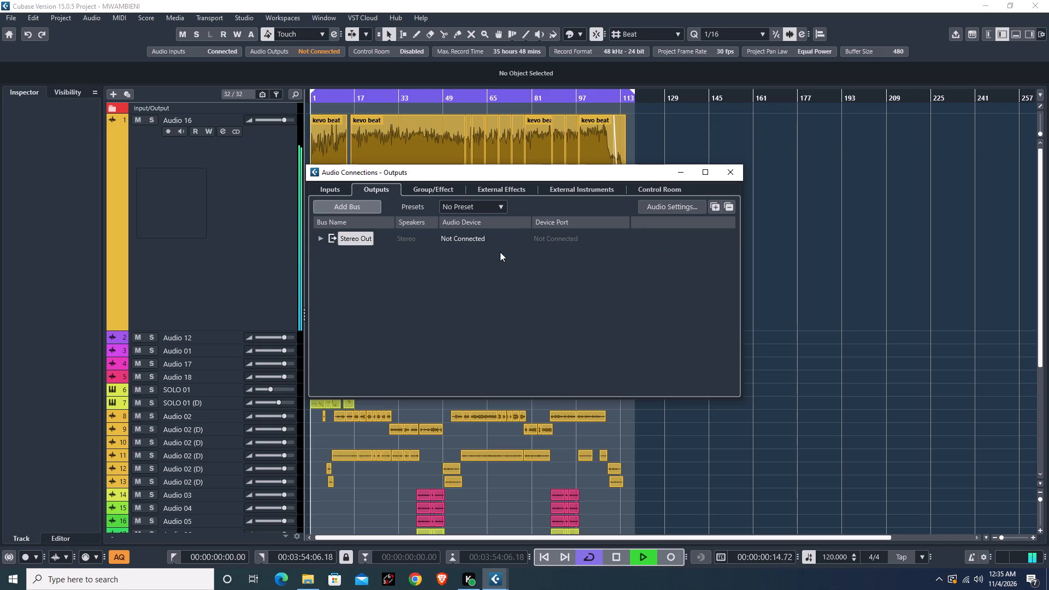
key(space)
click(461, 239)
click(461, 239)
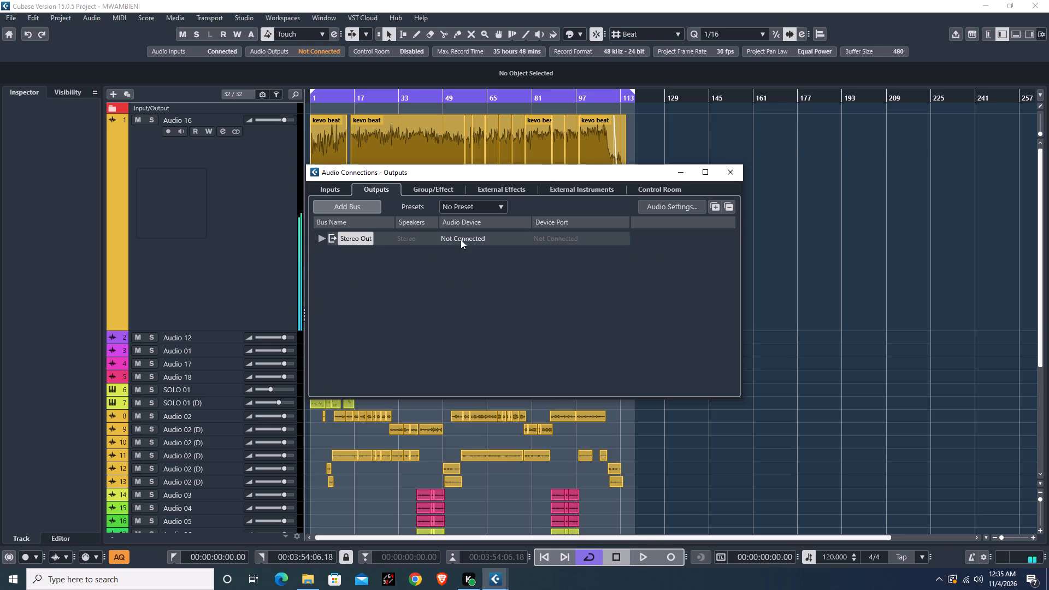
Route Stereo Out's left channel to Speakers (2- fifine Ampli3) 1 and right channel to Speakers (2- fifine Ampli3) 2, test playback, and close Audio Connections.
click(318, 238)
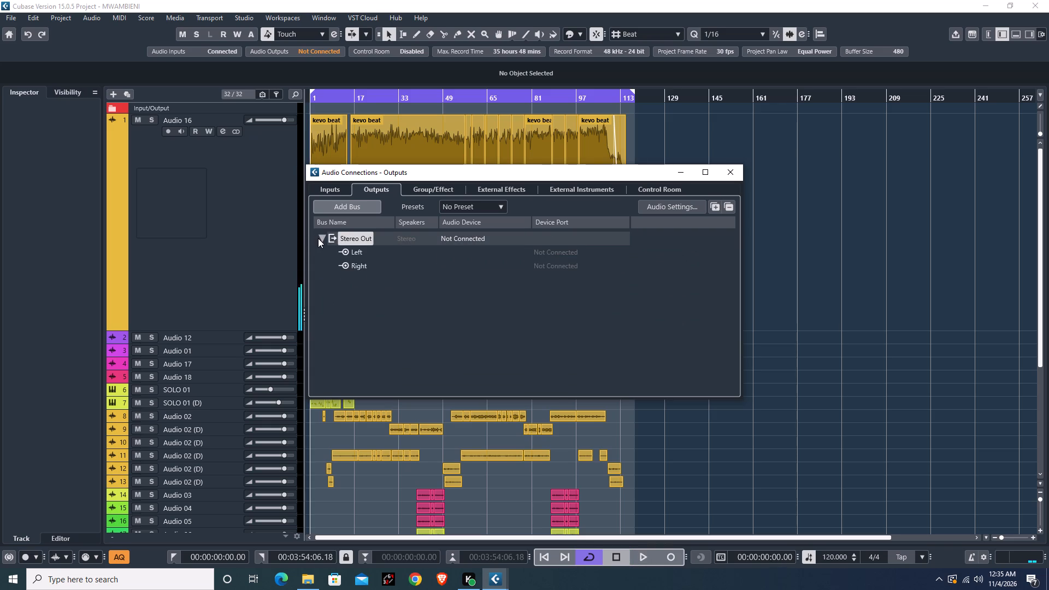
click(550, 251)
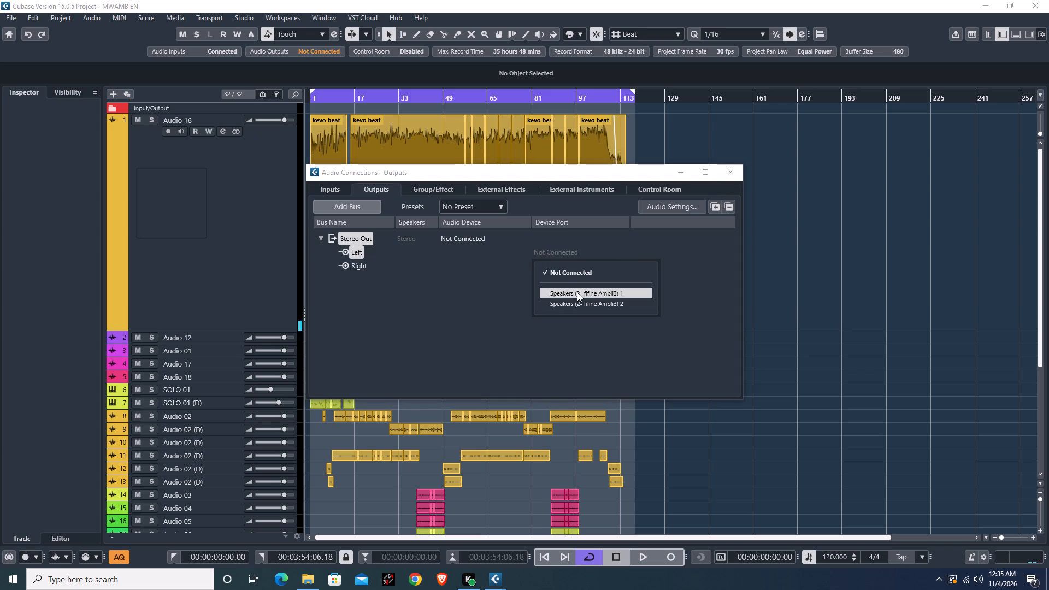
click(577, 292)
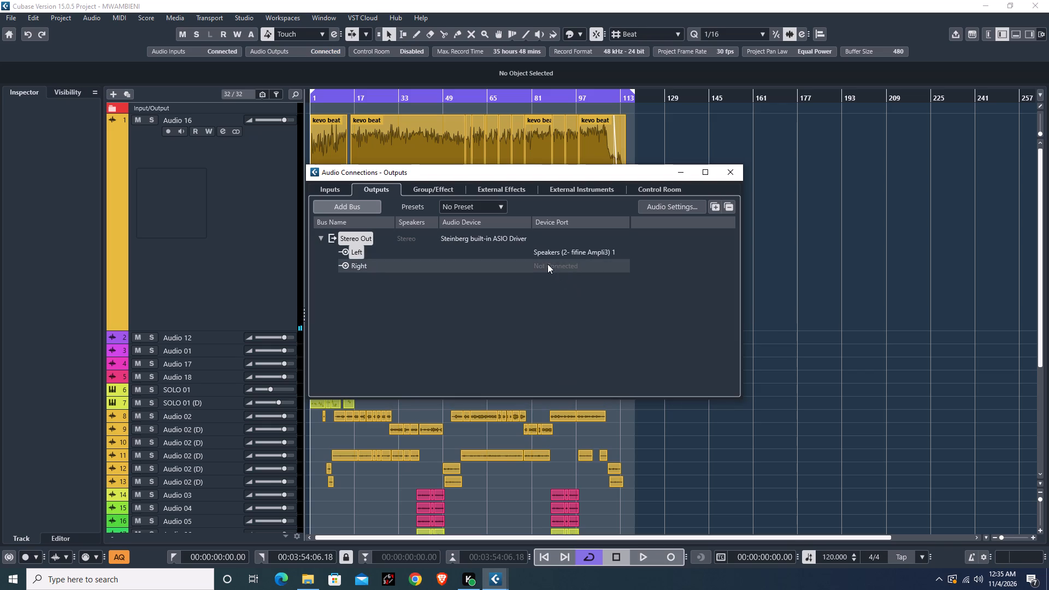
click(546, 263)
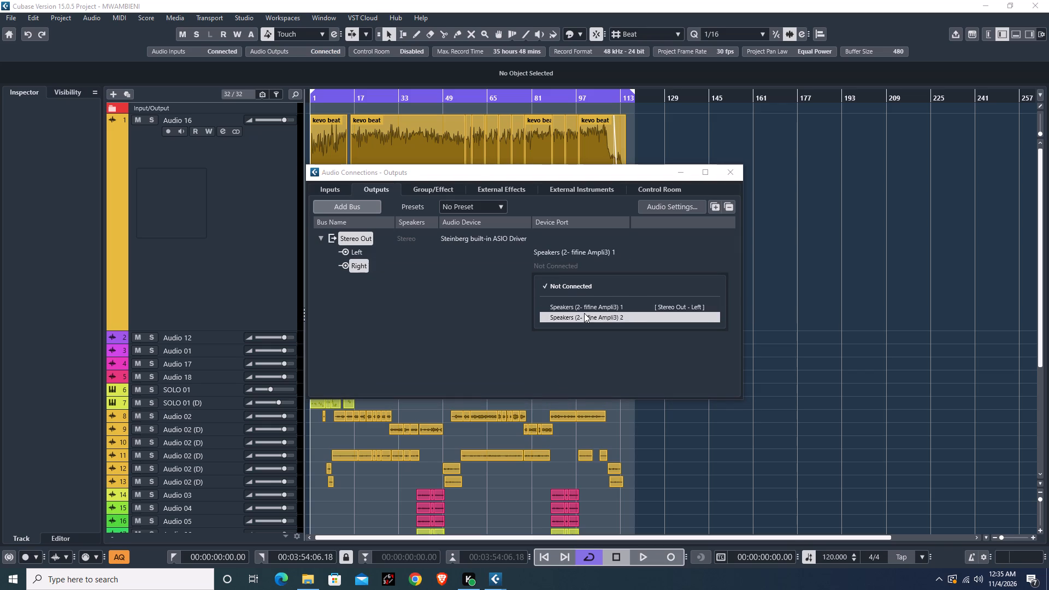
click(584, 313)
key(space)
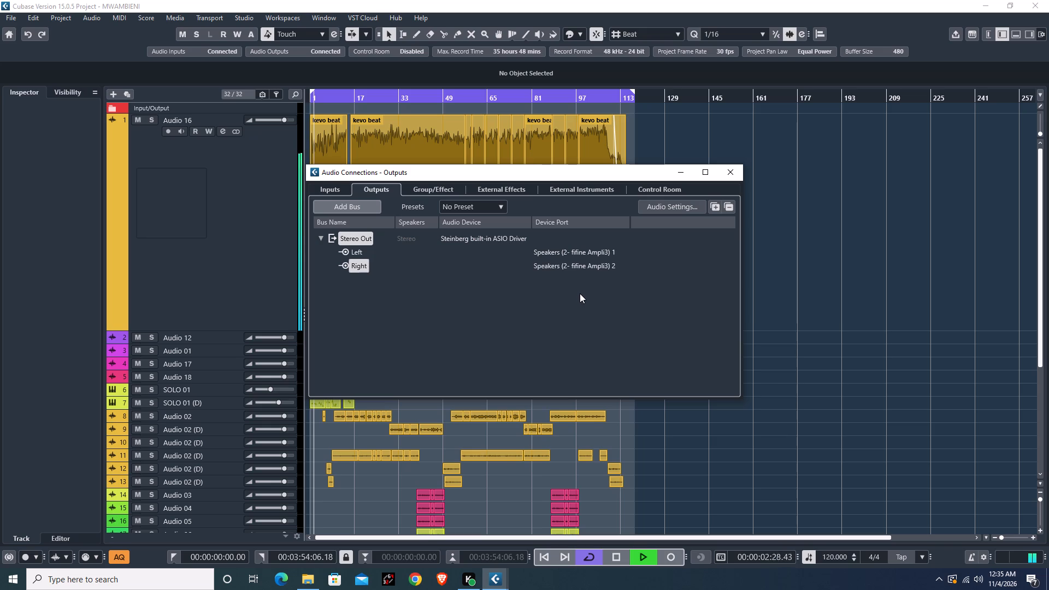
click(338, 188)
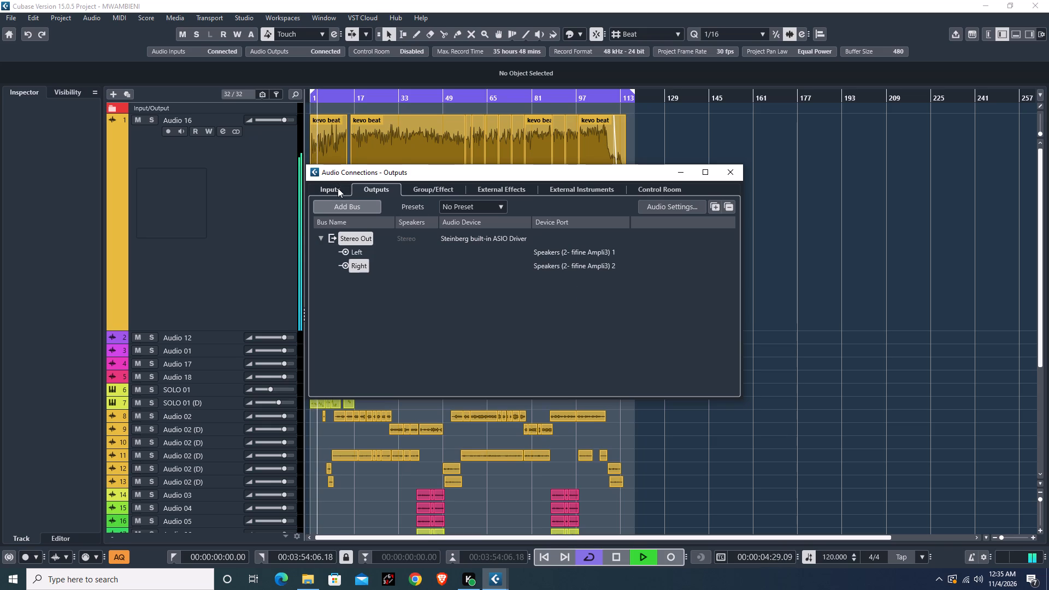
click(730, 174)
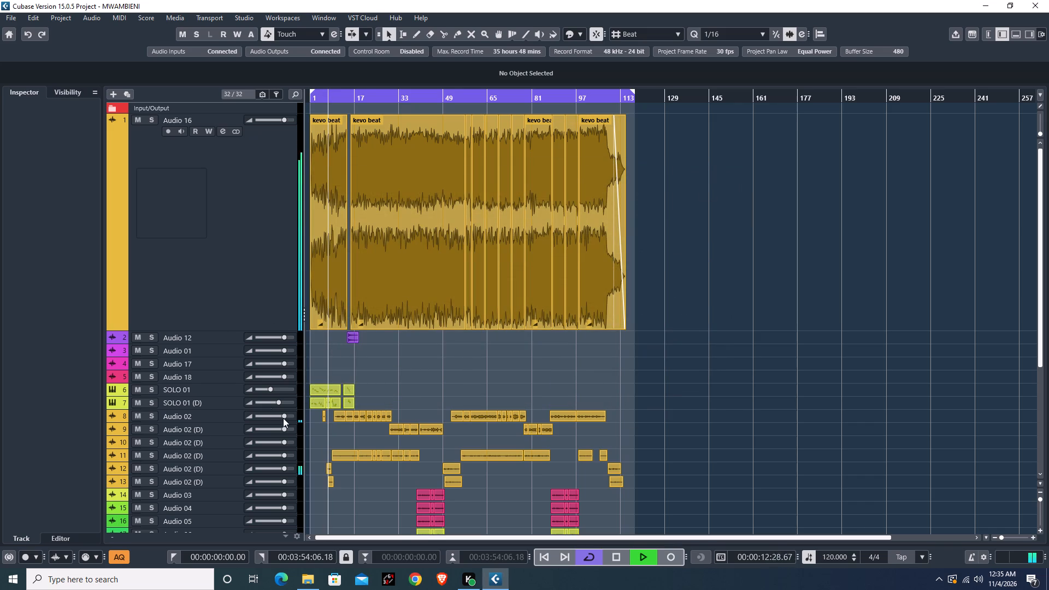
Replace the Auto-Tune EFX insert on track 8, Audio 02, with Auto-Tune Pro.
scroll(356, 438, down, 1)
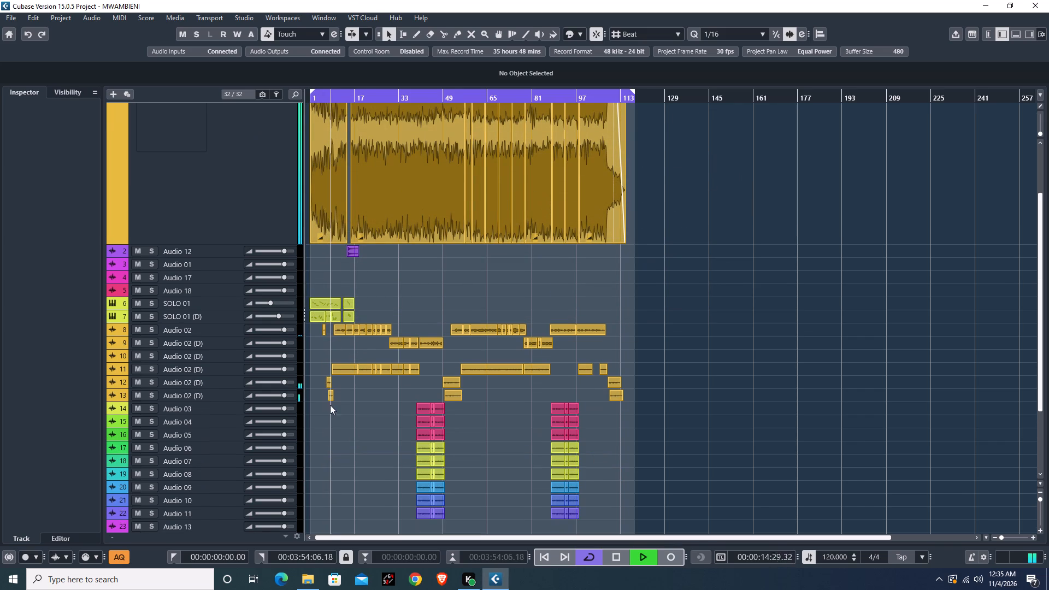
click(223, 330)
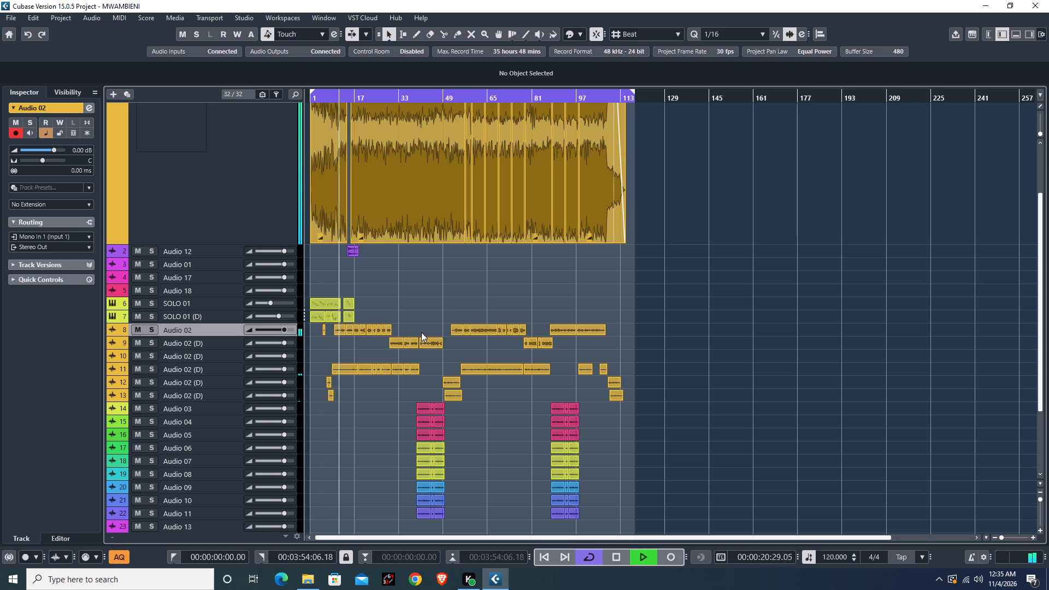
key(z)
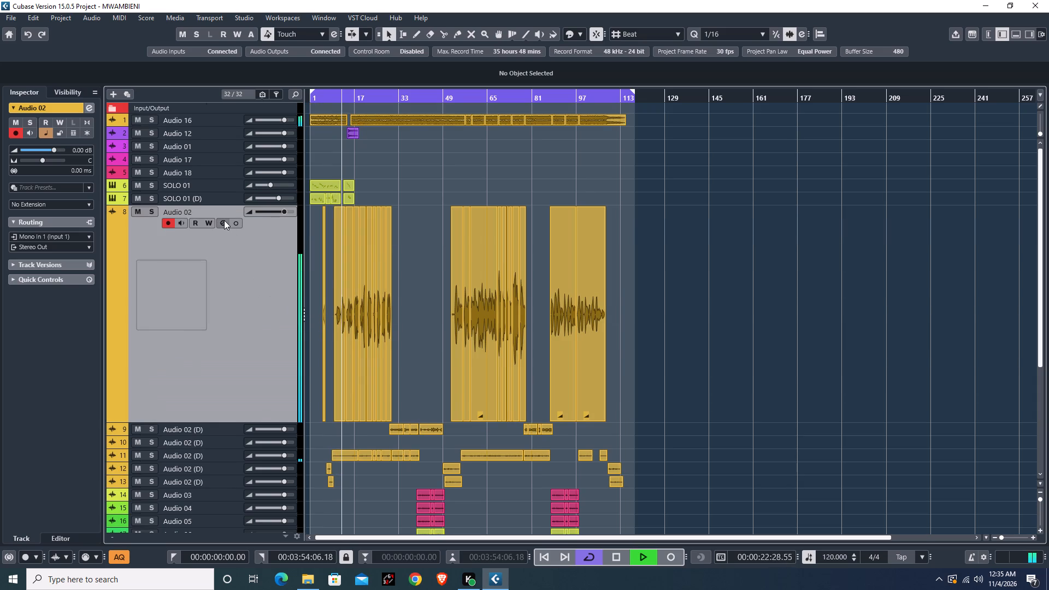
click(225, 222)
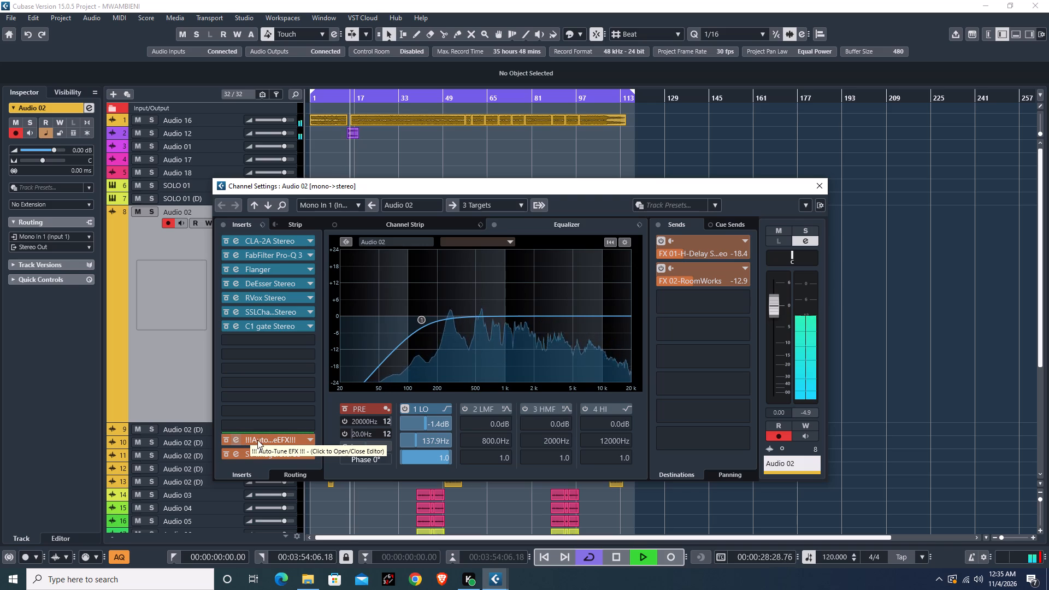
click(308, 440)
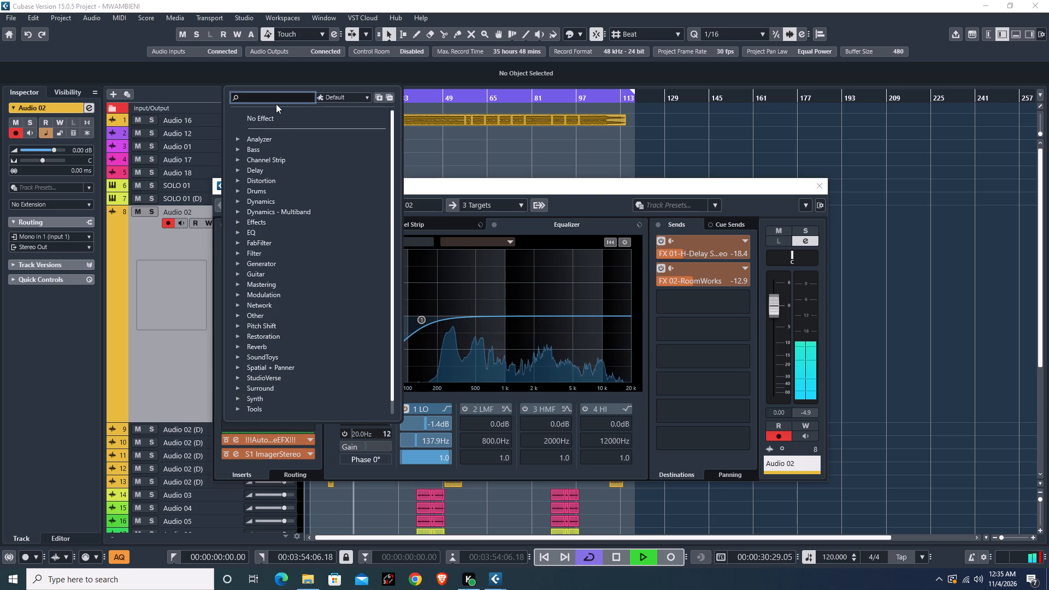
key(a)
key(u)
key(t)
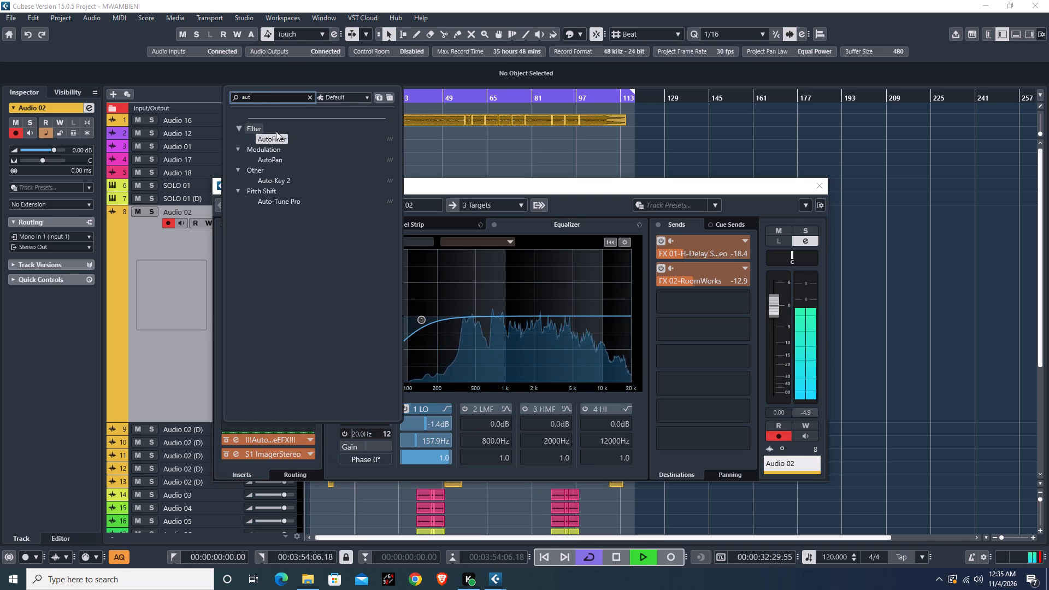
key(o)
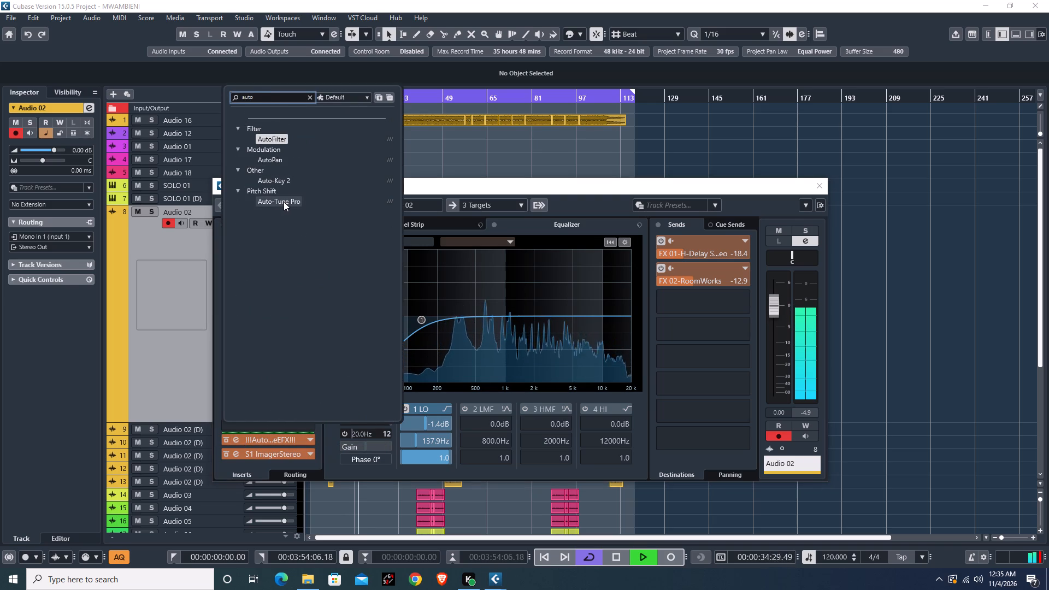
click(283, 202)
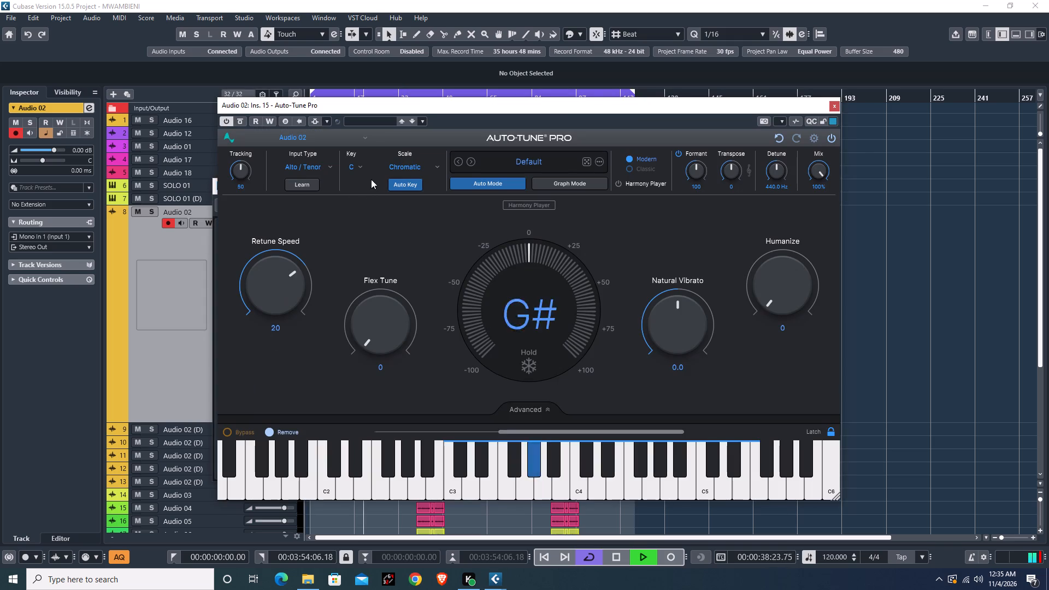
In Auto-Tune Pro, set the key to F#, the input type to Soprano and the Retune Speed to 11.
click(353, 167)
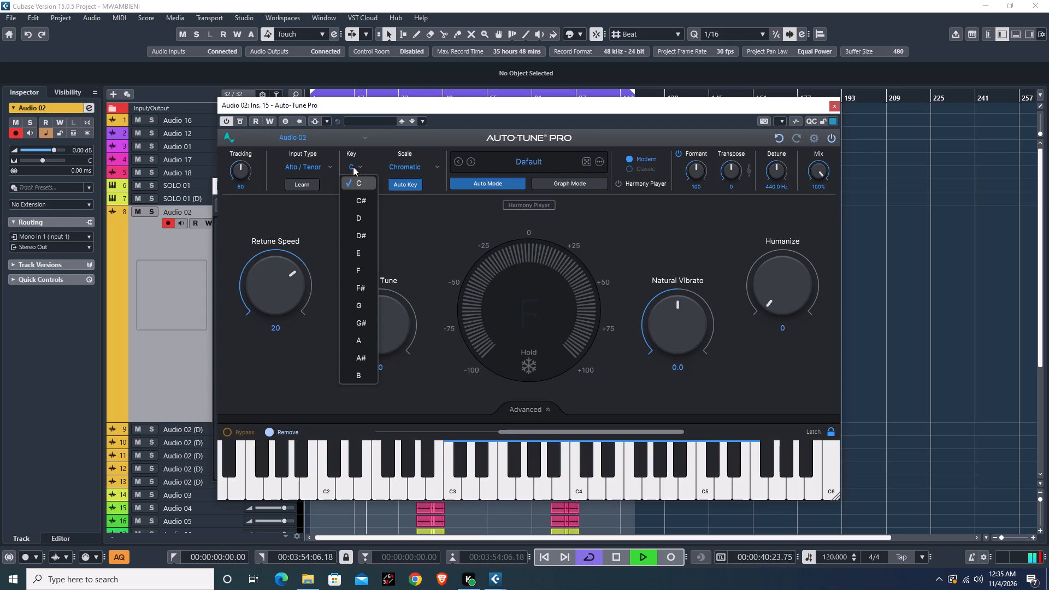
click(363, 286)
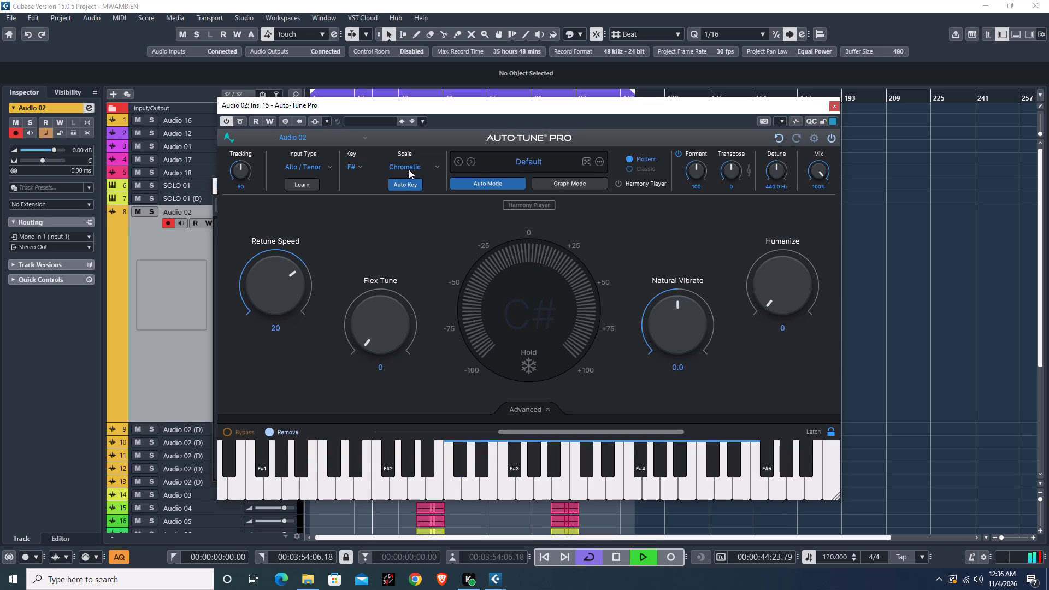
click(409, 168)
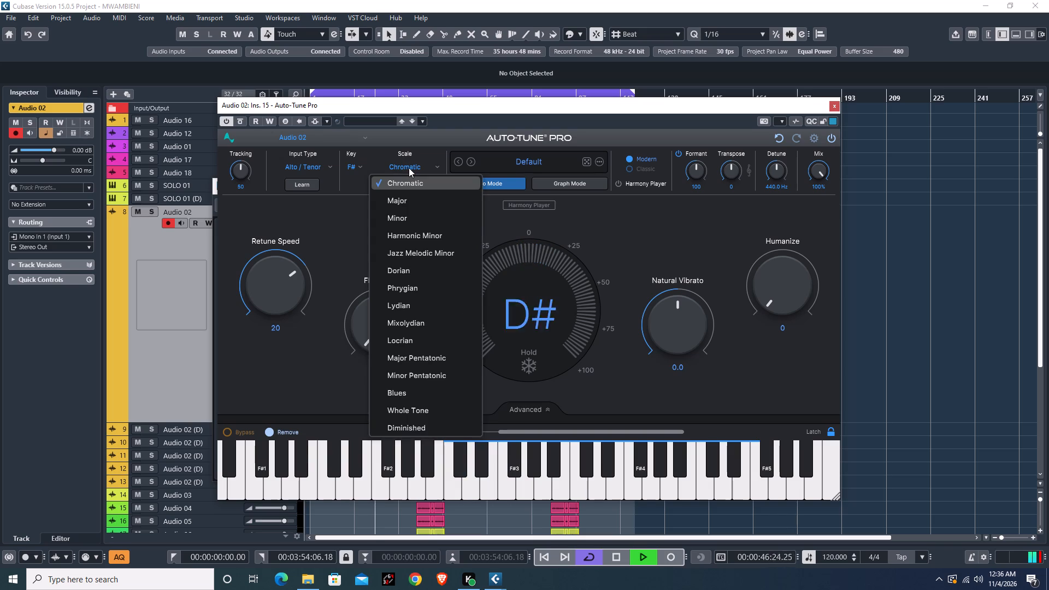
click(409, 168)
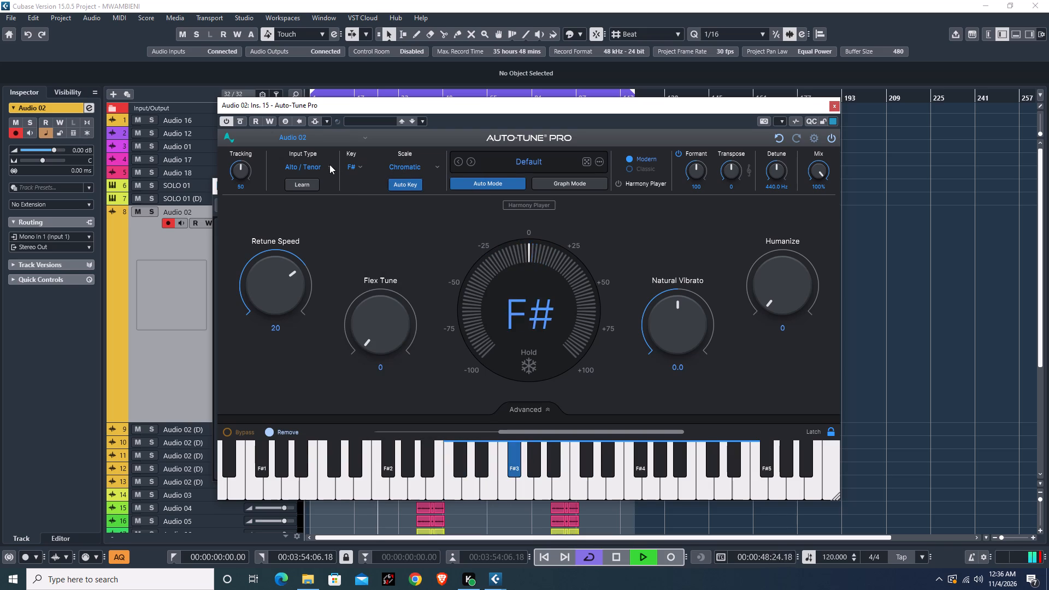
click(329, 164)
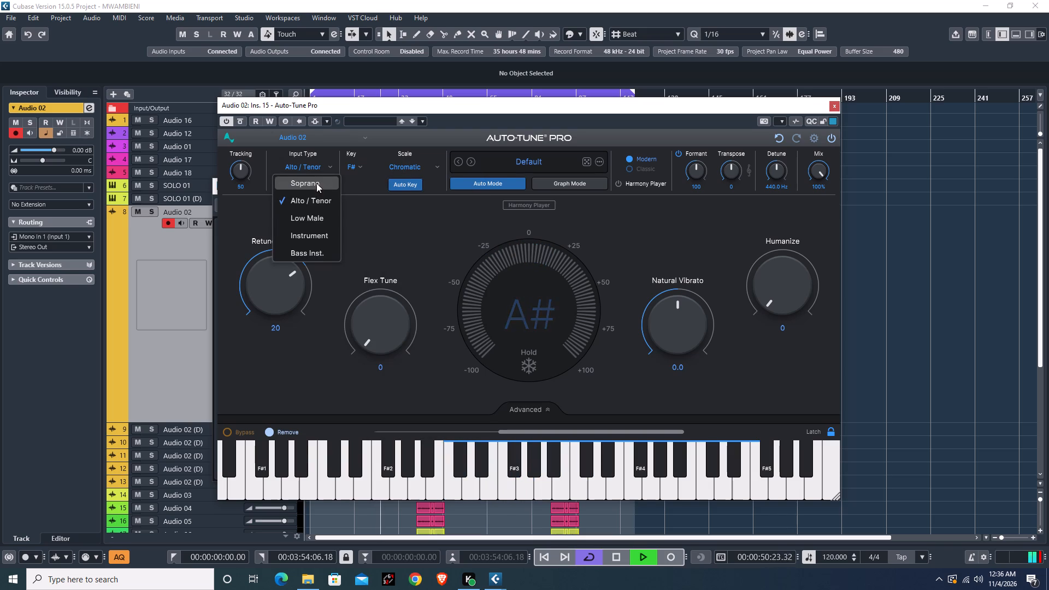
click(316, 183)
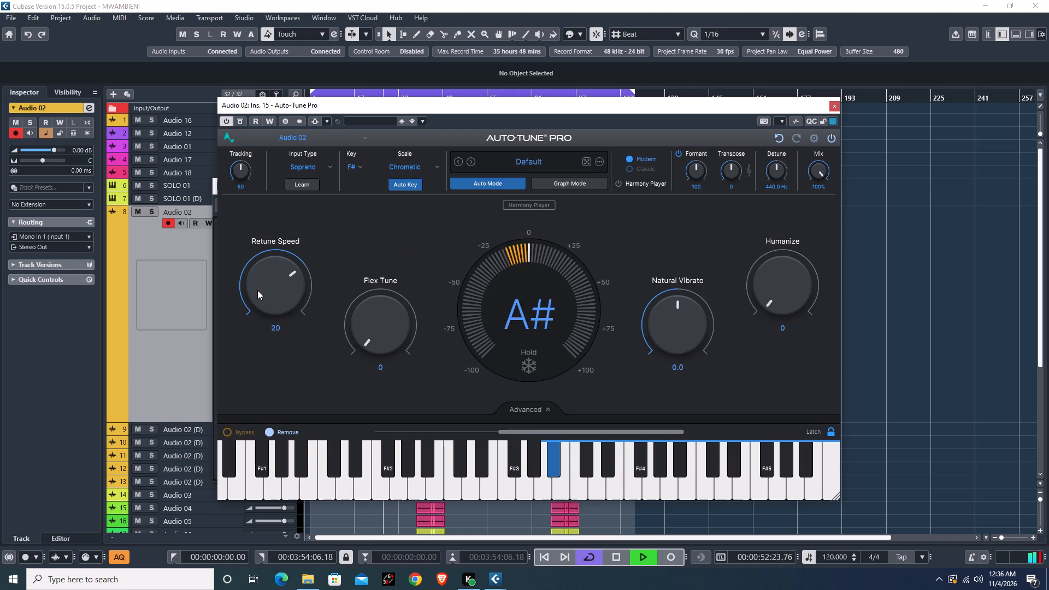
drag(256, 289, 261, 280)
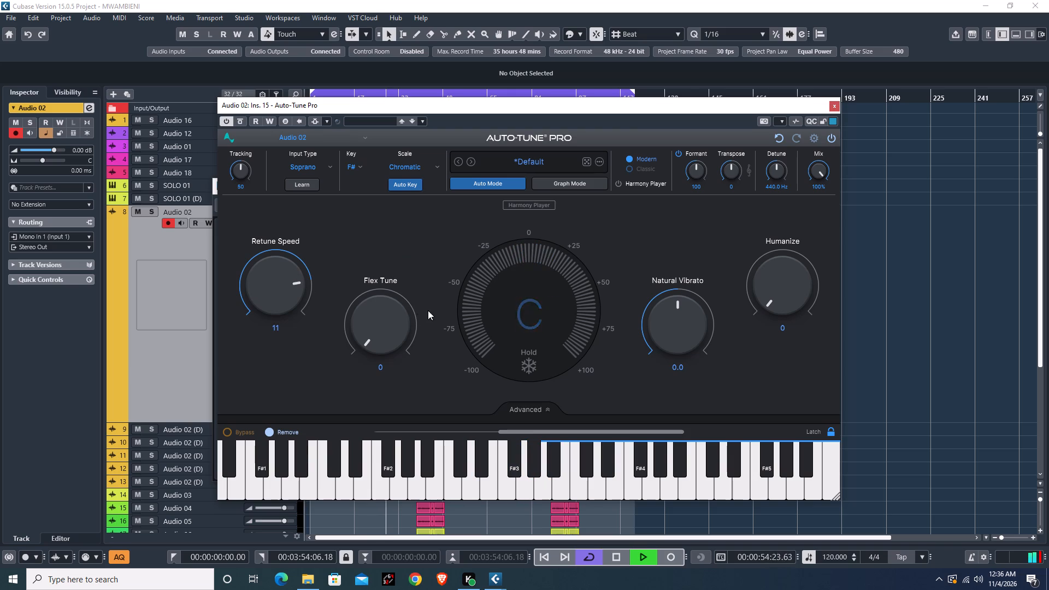
Solo Audio 02 and replay it to audition the tuned vocal, uncovering the track by moving the plug-in window and closing Channel Settings.
key(s)
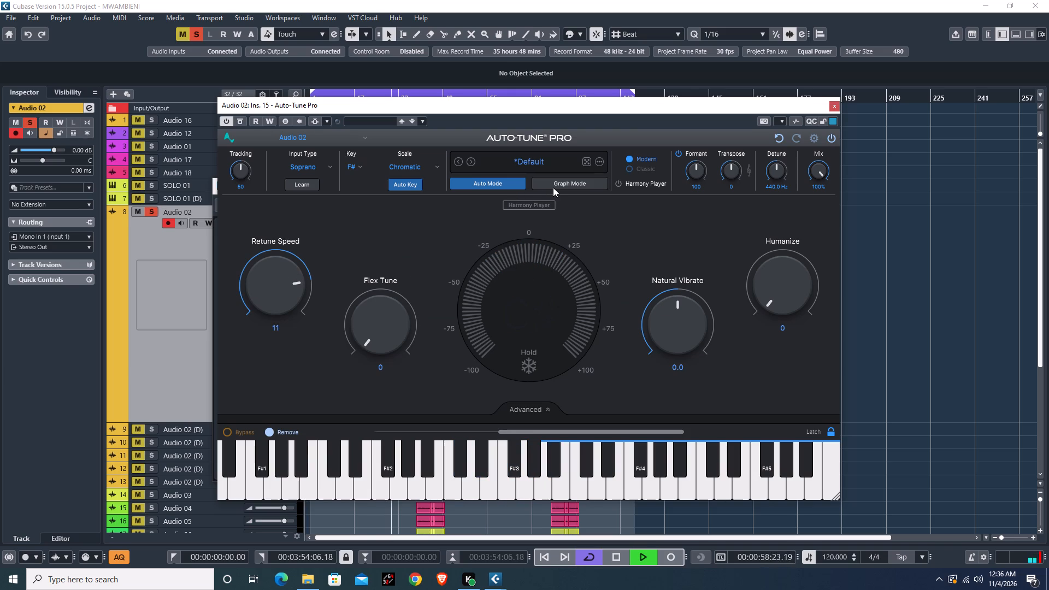
key(space)
key(space)
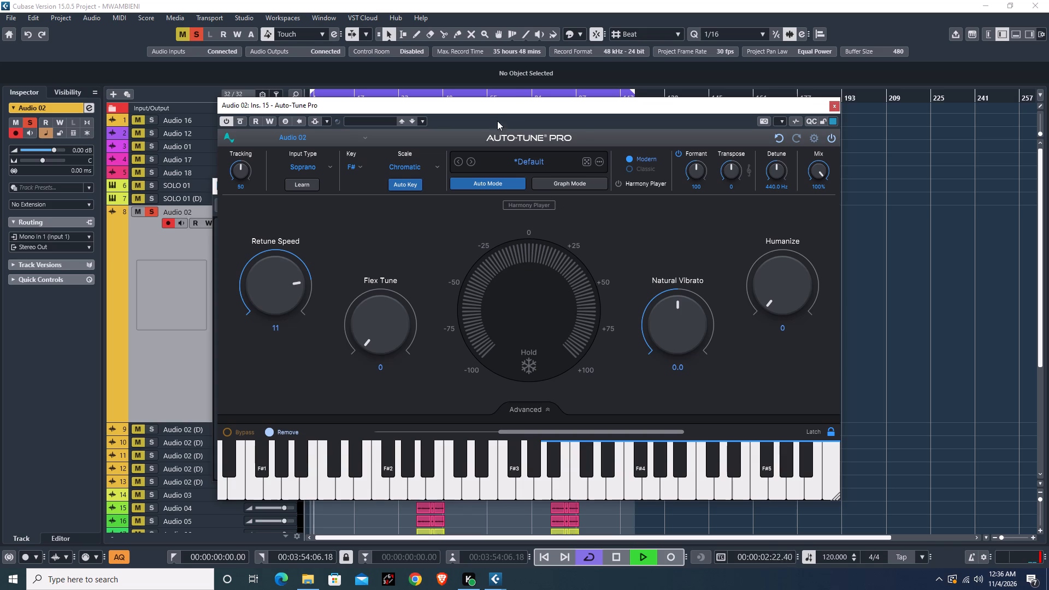
drag(481, 137, 497, 157)
drag(488, 107, 532, 331)
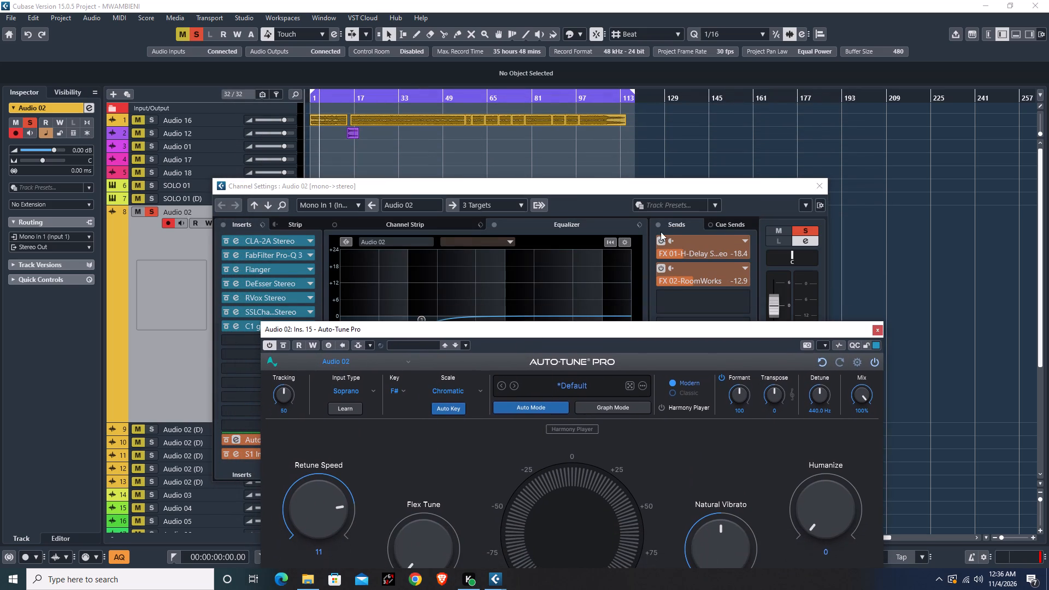
click(817, 192)
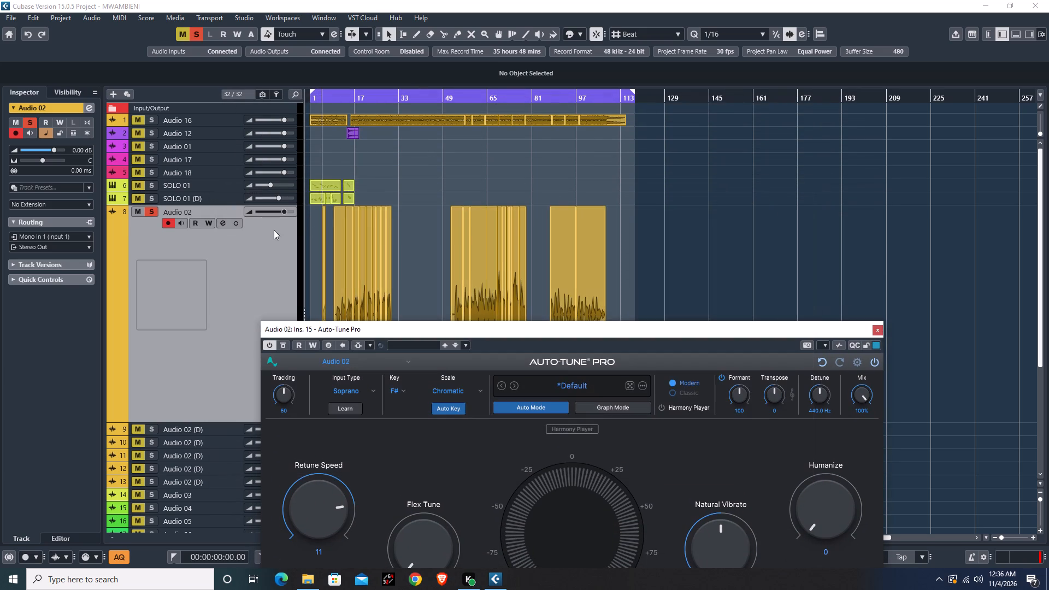
click(339, 276)
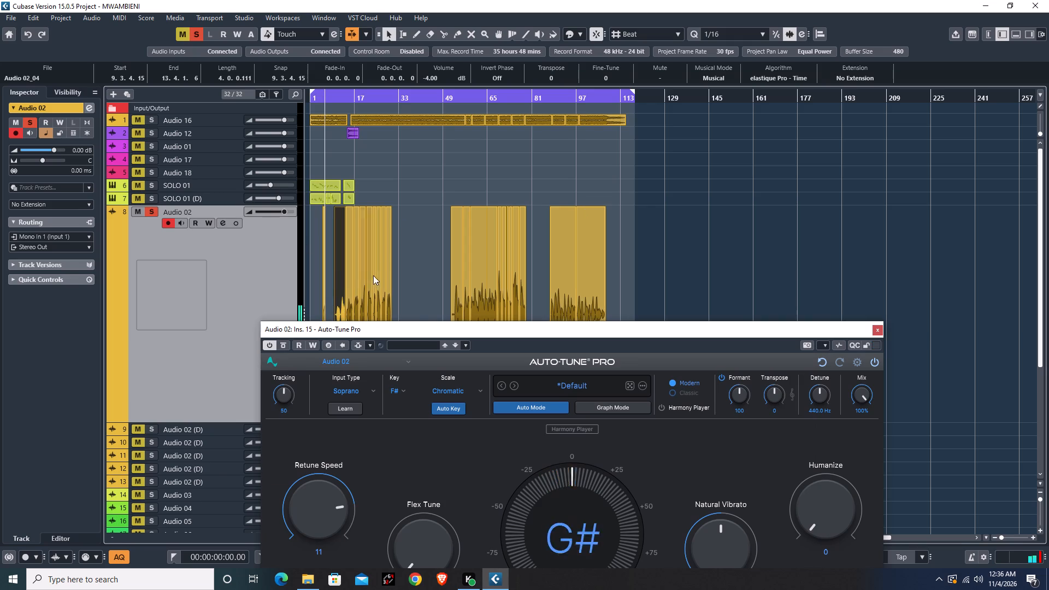
key(space)
key(space)
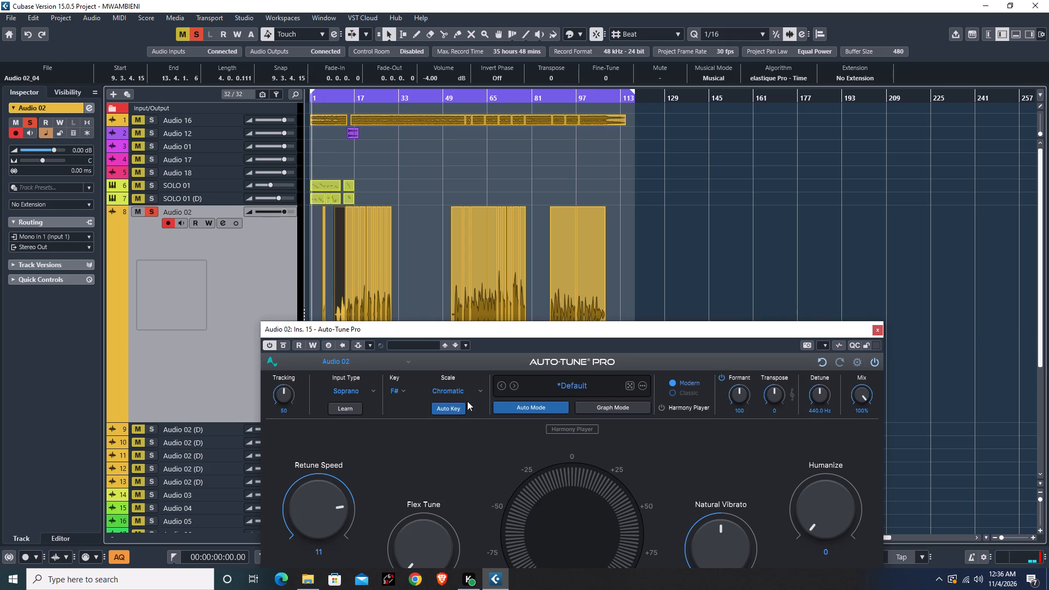
Set the Auto-Tune Pro scale to Major.
click(481, 388)
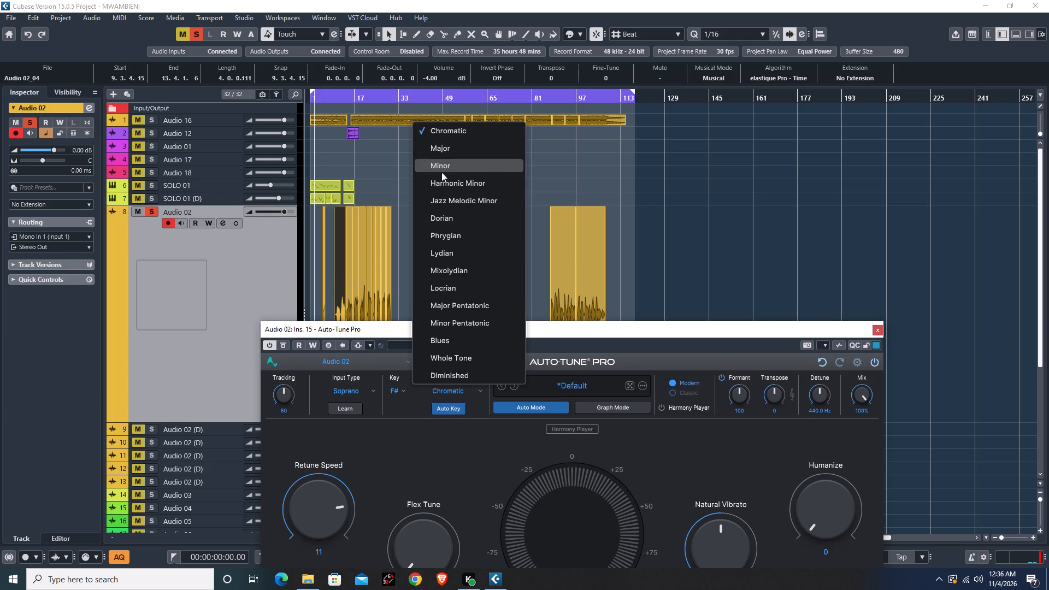
click(446, 151)
Audition the soloed Audio 02 vocal from about bar 9 and turn its solo off.
key(space)
key(space)
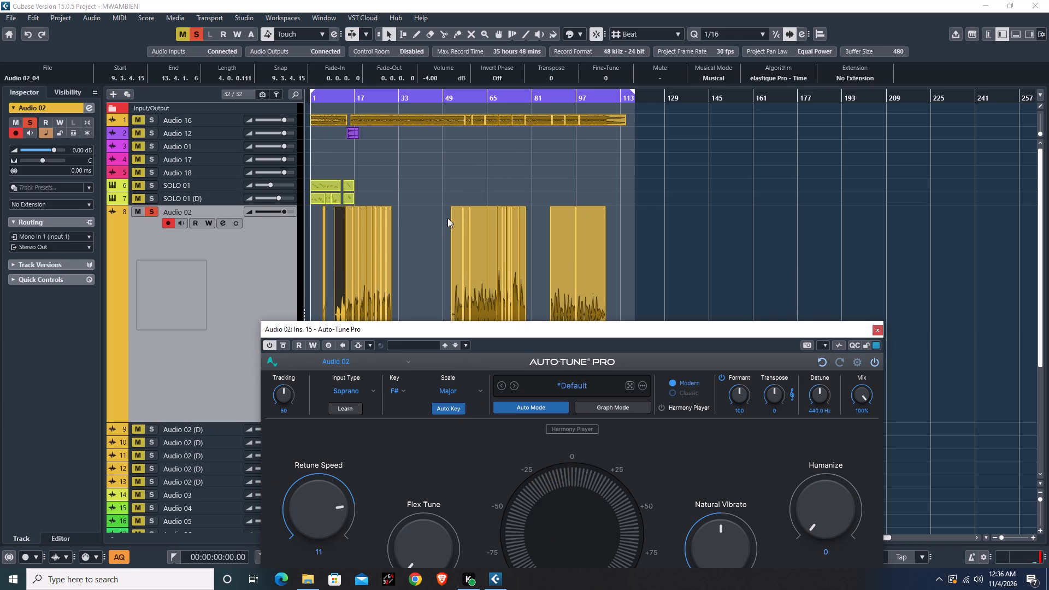
click(334, 100)
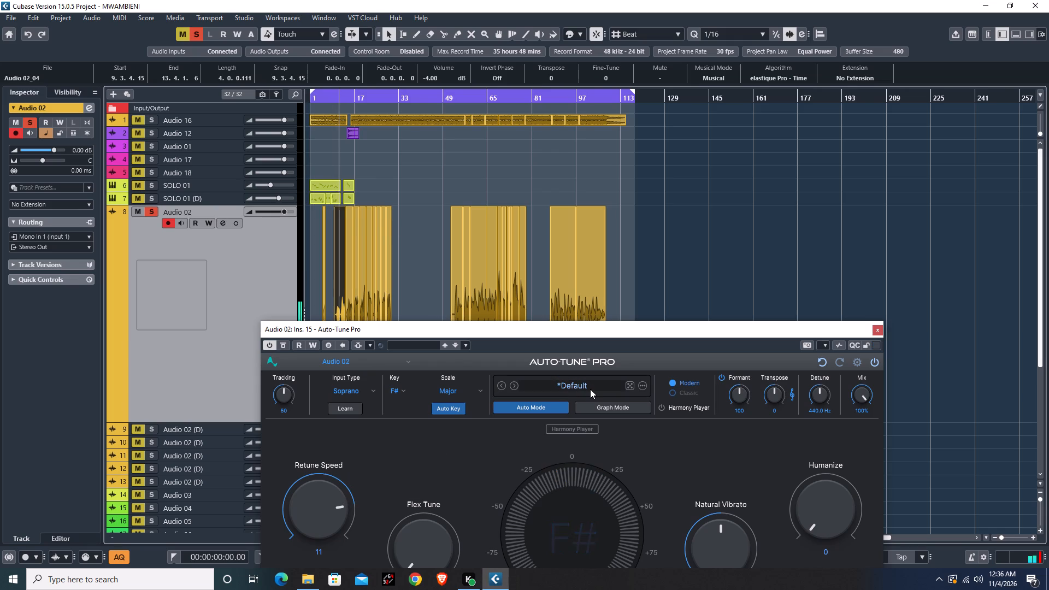
key(s)
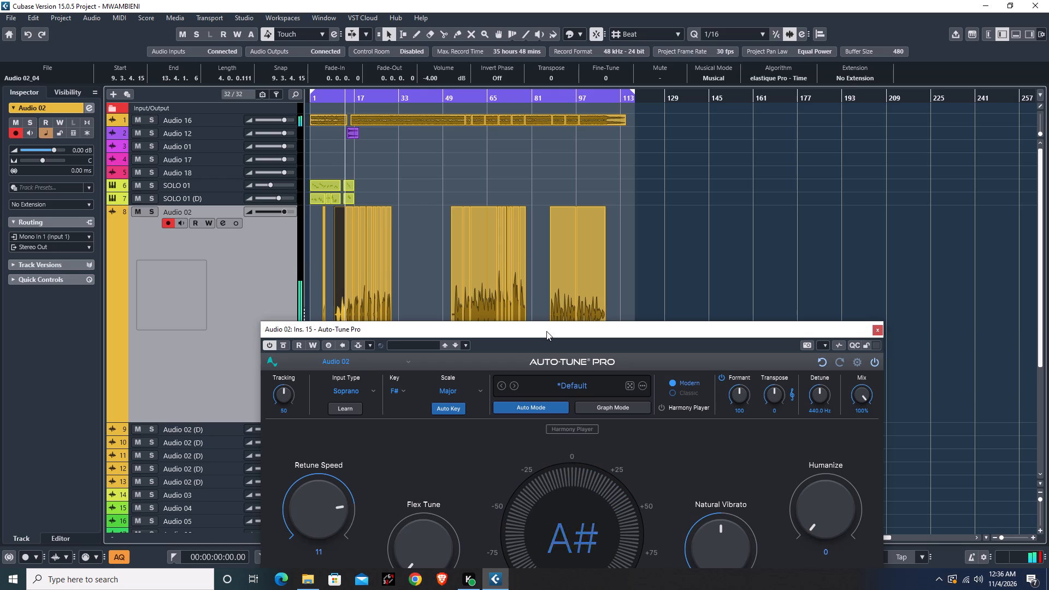
Move the Auto-Tune Pro window clear of the Audio 02 track and raise Flex Tune to 27.
drag(546, 331, 682, 44)
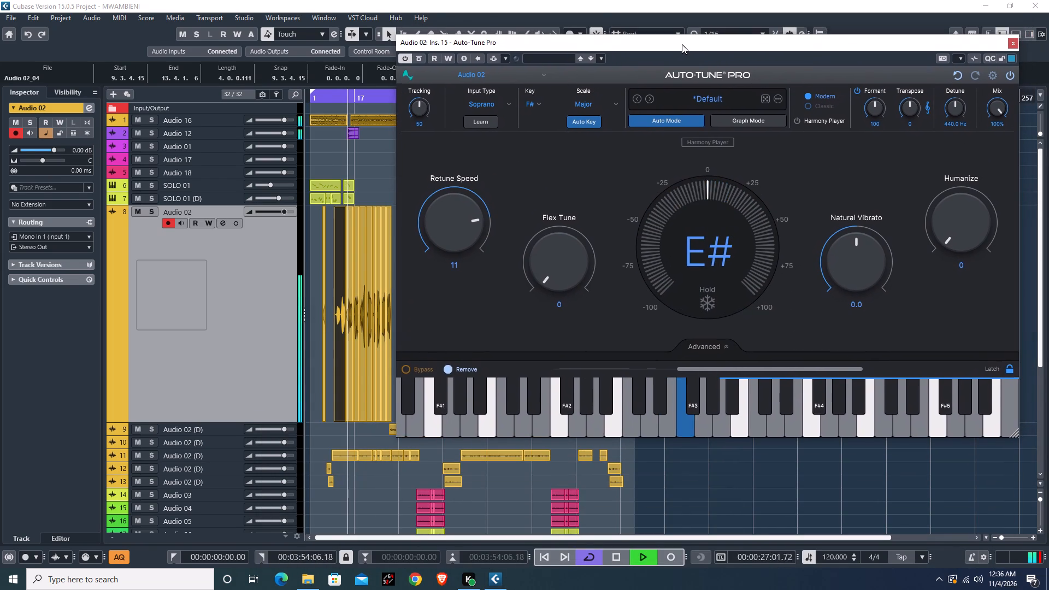
drag(682, 44, 682, 45)
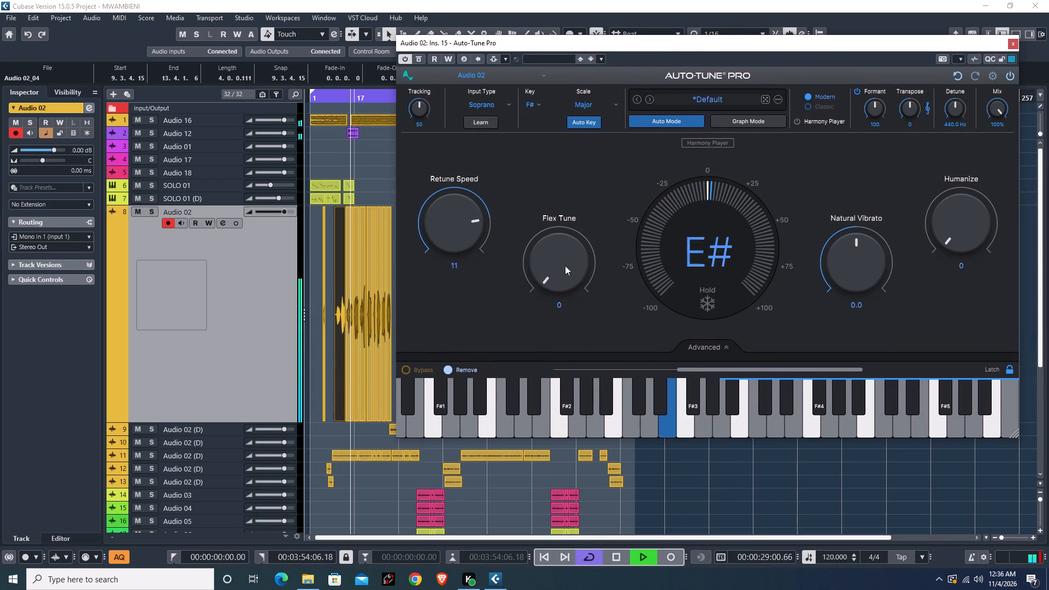
drag(554, 269, 553, 232)
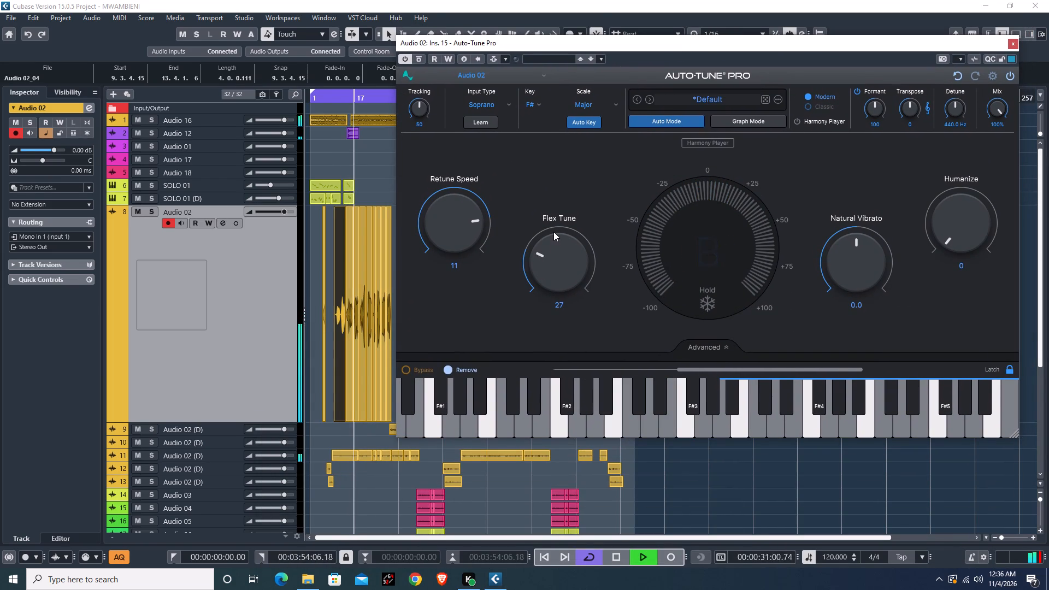
Raise Flex Tune to 38 and Humanize to 6 in Auto-Tune Pro on Audio 02.
drag(553, 232, 556, 222)
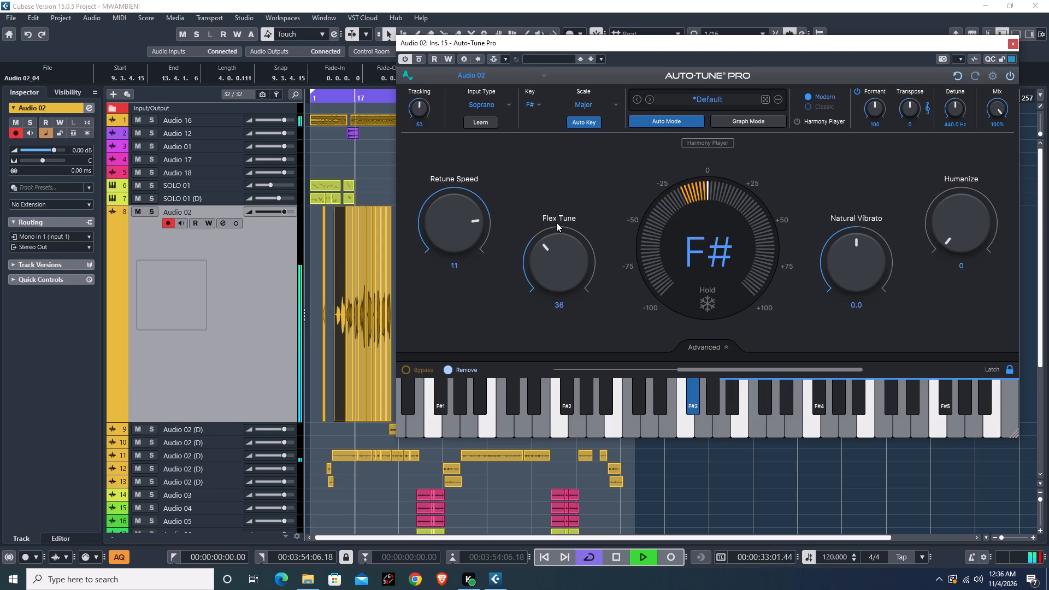
drag(556, 222, 557, 220)
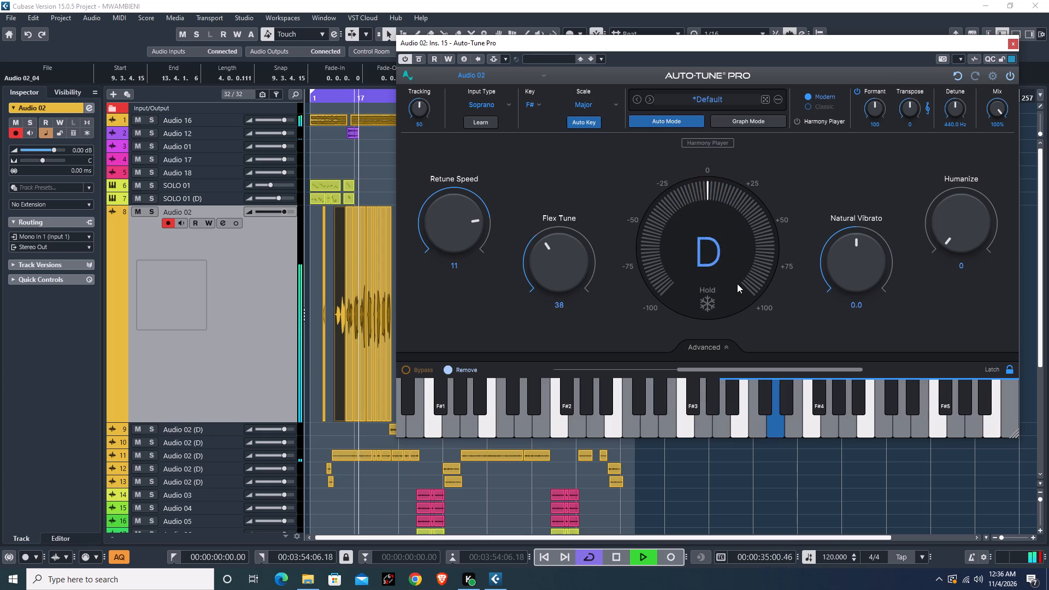
drag(946, 229, 945, 226)
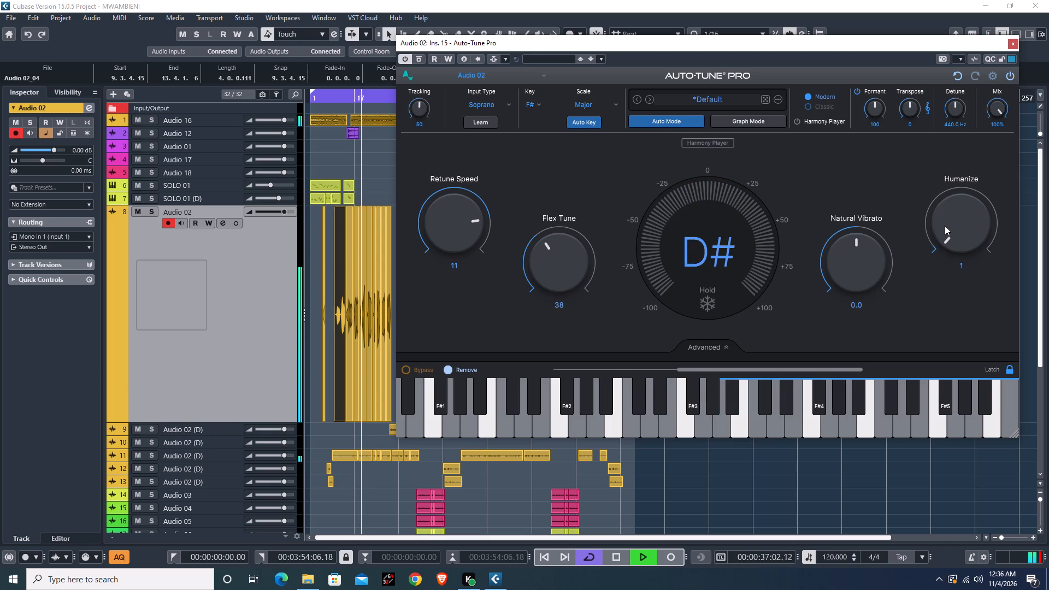
drag(945, 226, 941, 216)
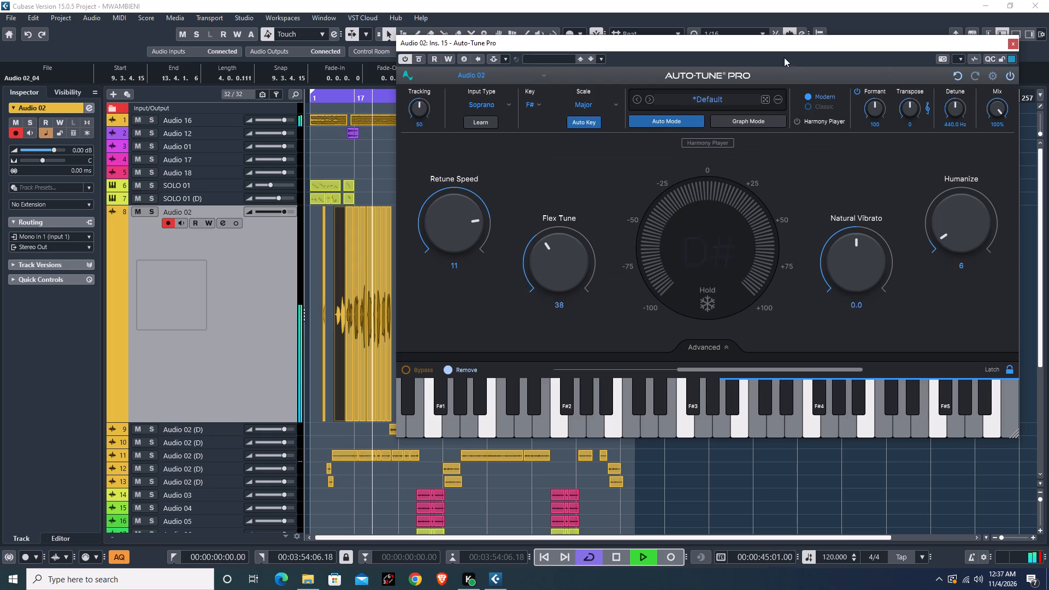
Move the Auto-Tune Pro window below the Audio 02 events, switch it to Classic mode and clear the event selection.
drag(771, 44, 751, 89)
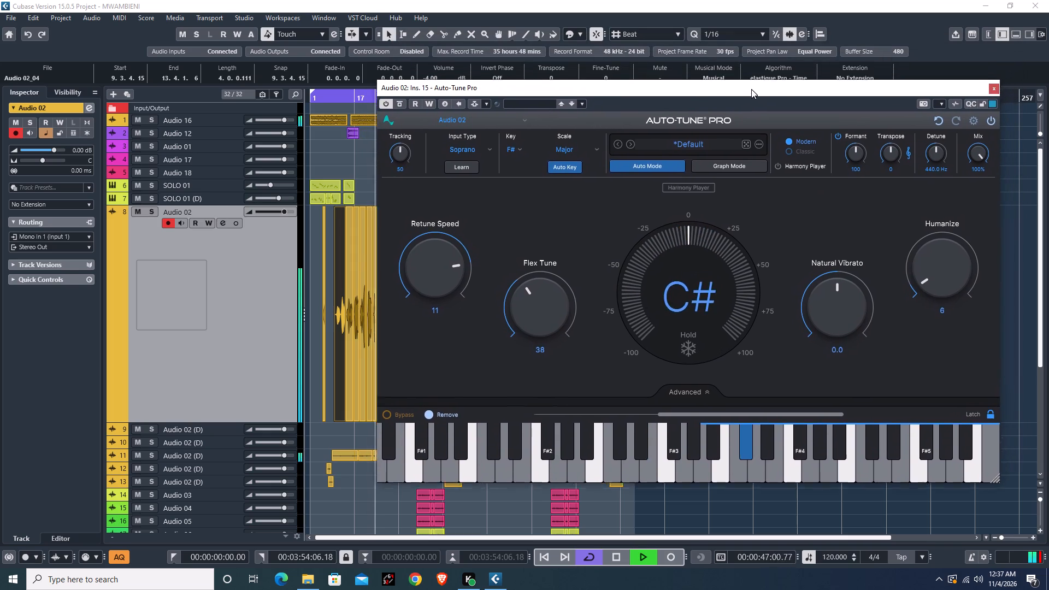
drag(751, 89, 682, 350)
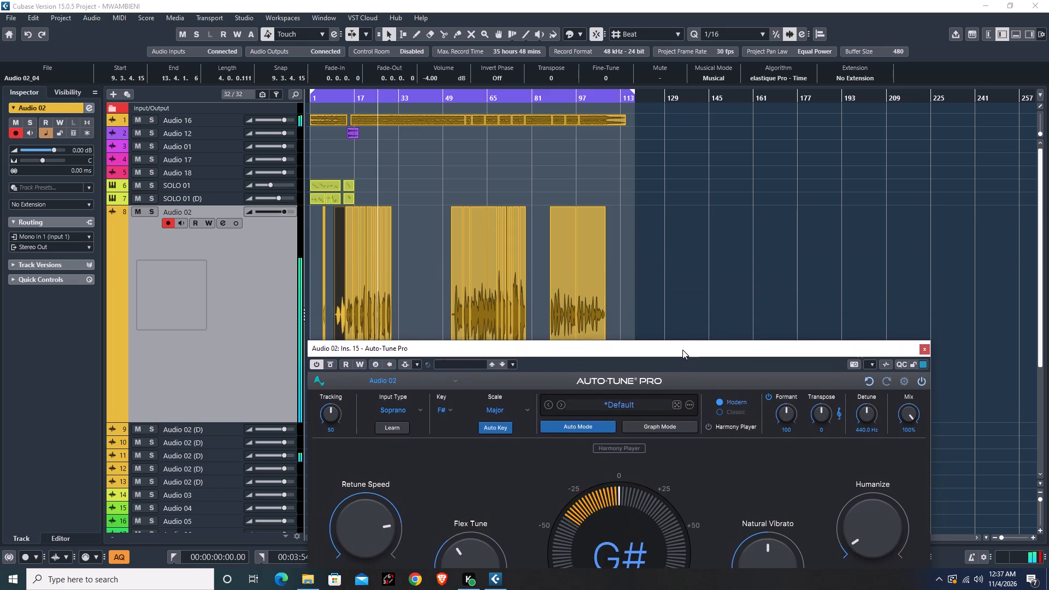
drag(682, 350, 675, 447)
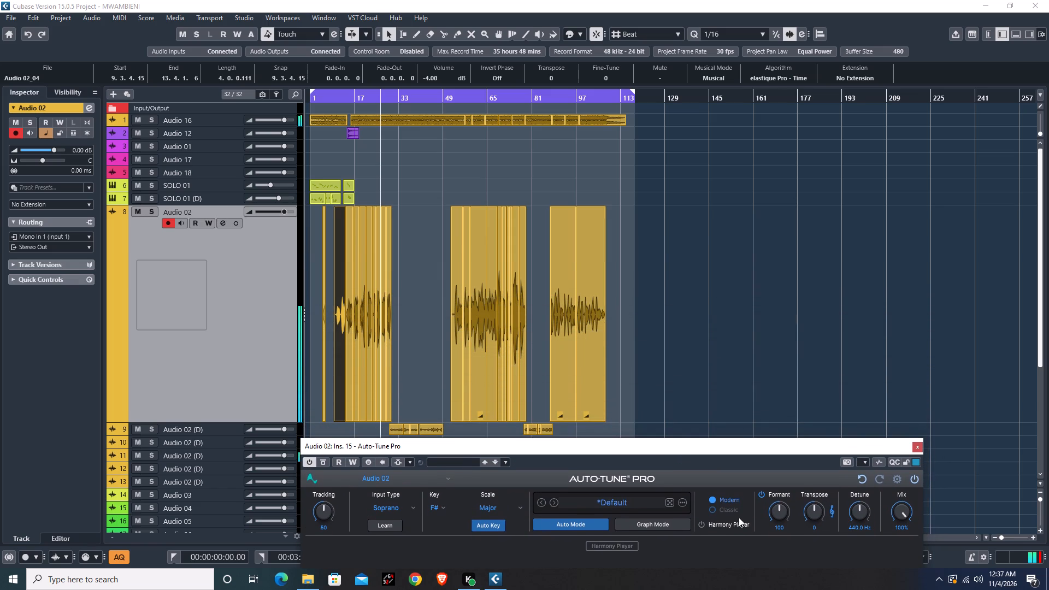
click(712, 507)
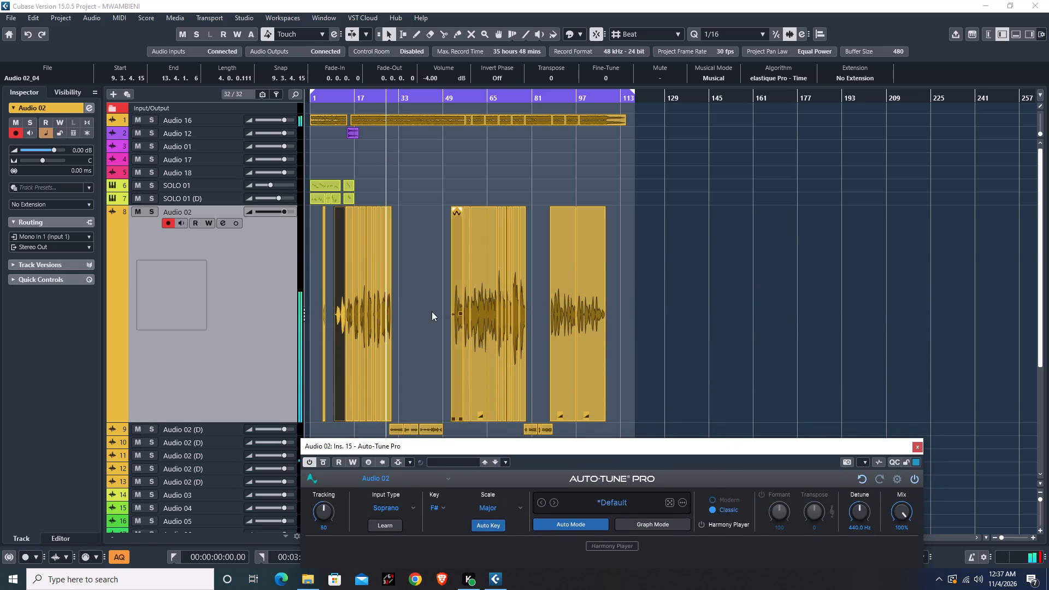
drag(677, 281, 657, 280)
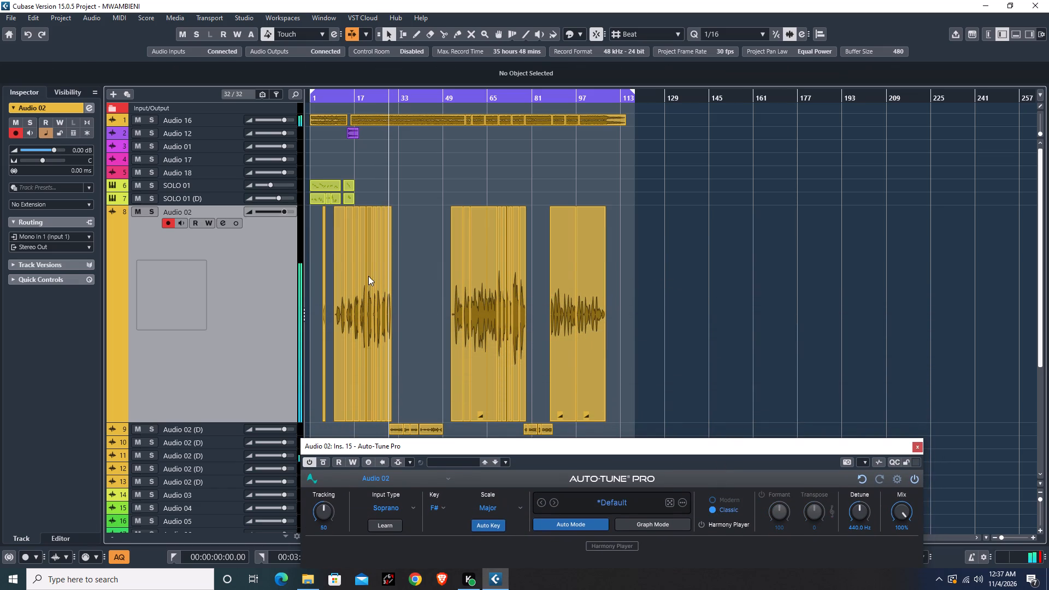
Select and enlarge the Audio 02 (D) track, number 9, and close Audio 02's Auto-Tune Pro window.
scroll(439, 408, down, 2)
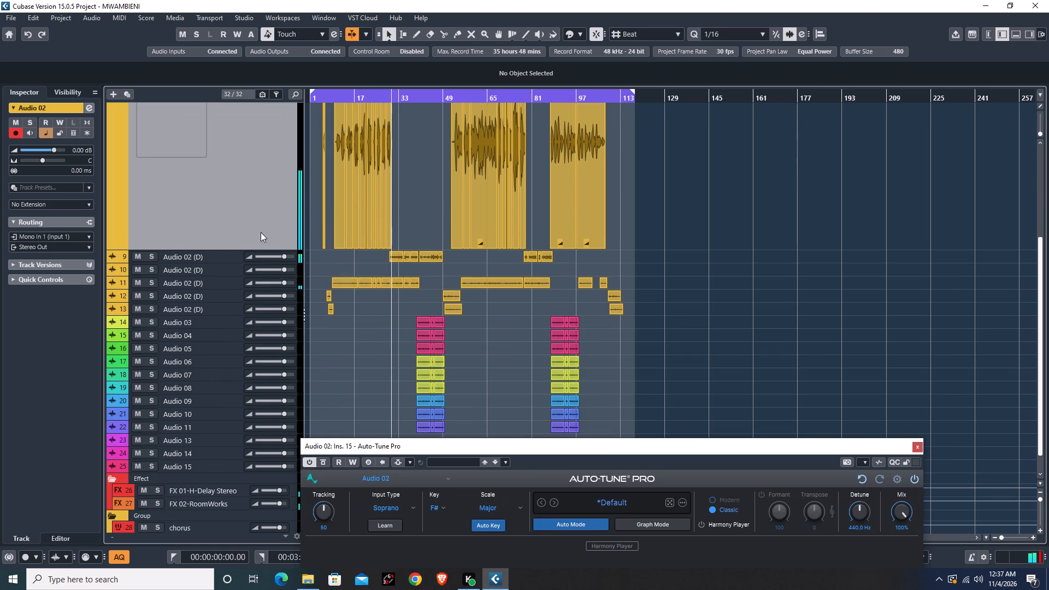
click(225, 252)
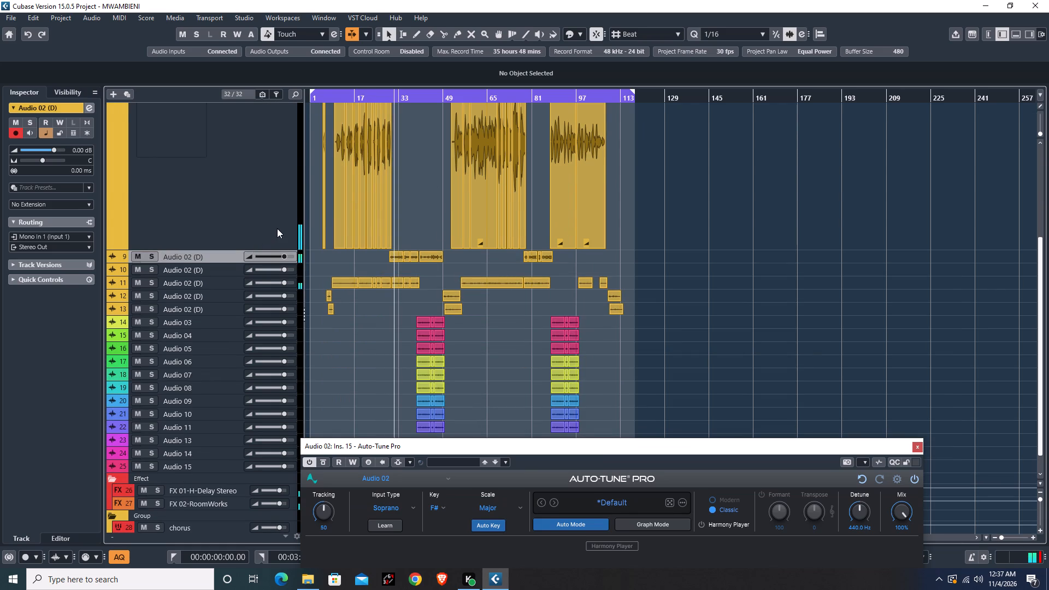
key(z)
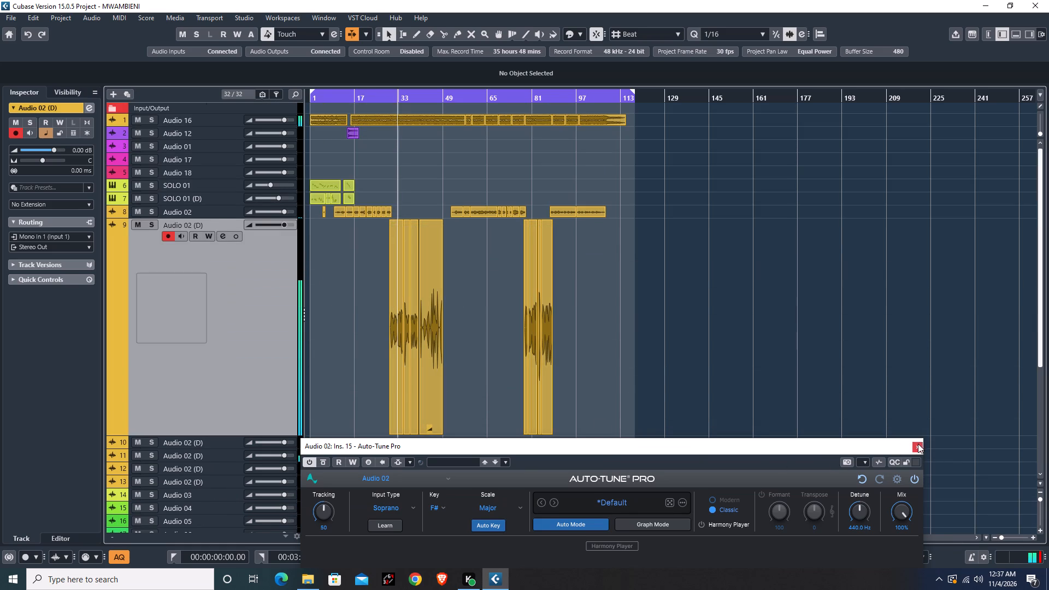
click(919, 444)
Replace the Auto-Tune EFX insert on track 9, Audio 02 (D), with Auto-Tune Pro.
click(227, 238)
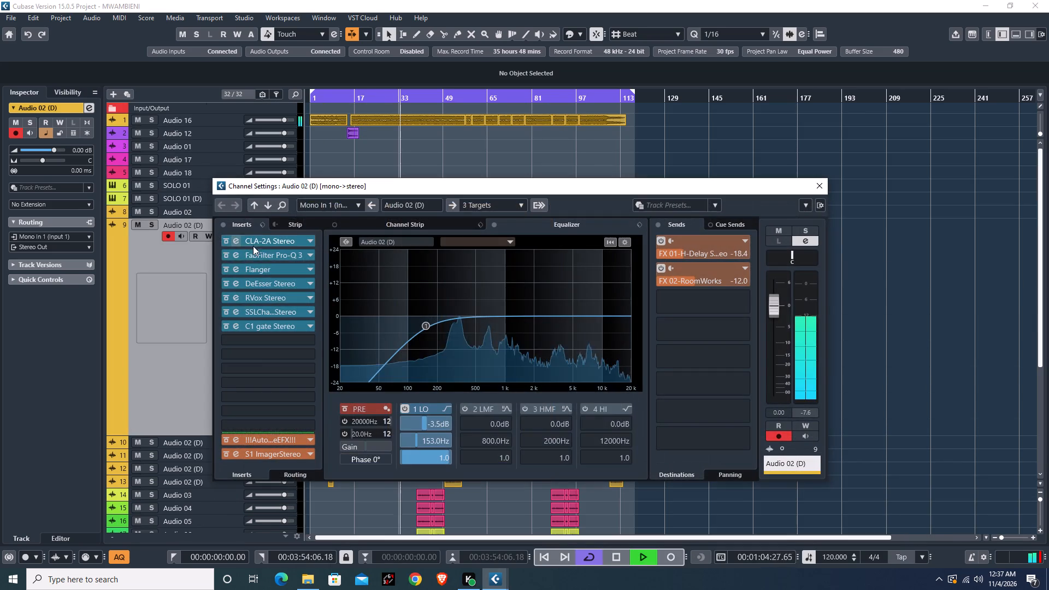
click(307, 439)
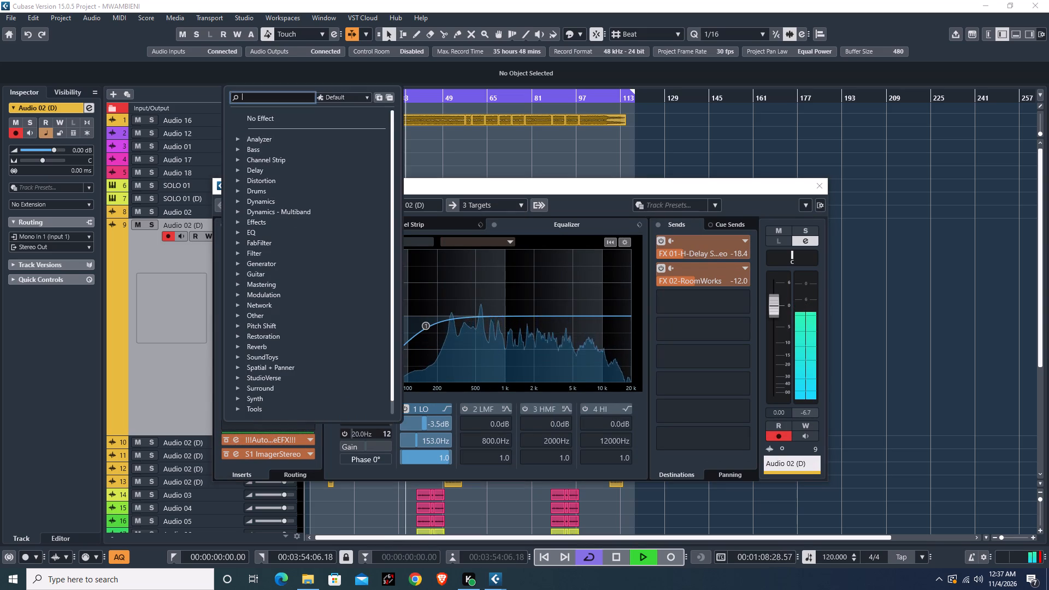
key(a)
text(ut)
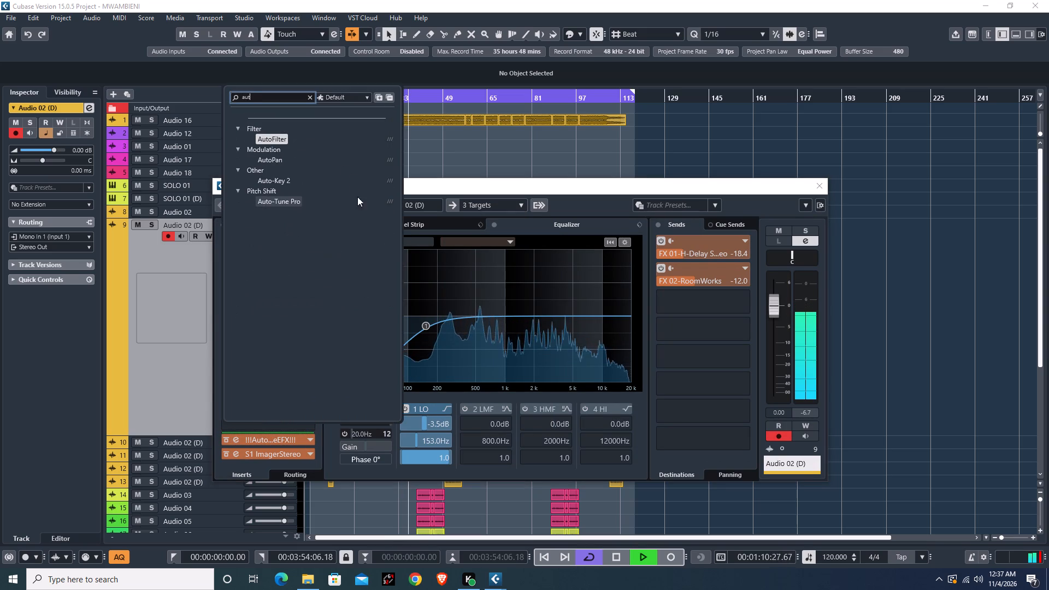
key(o)
click(287, 202)
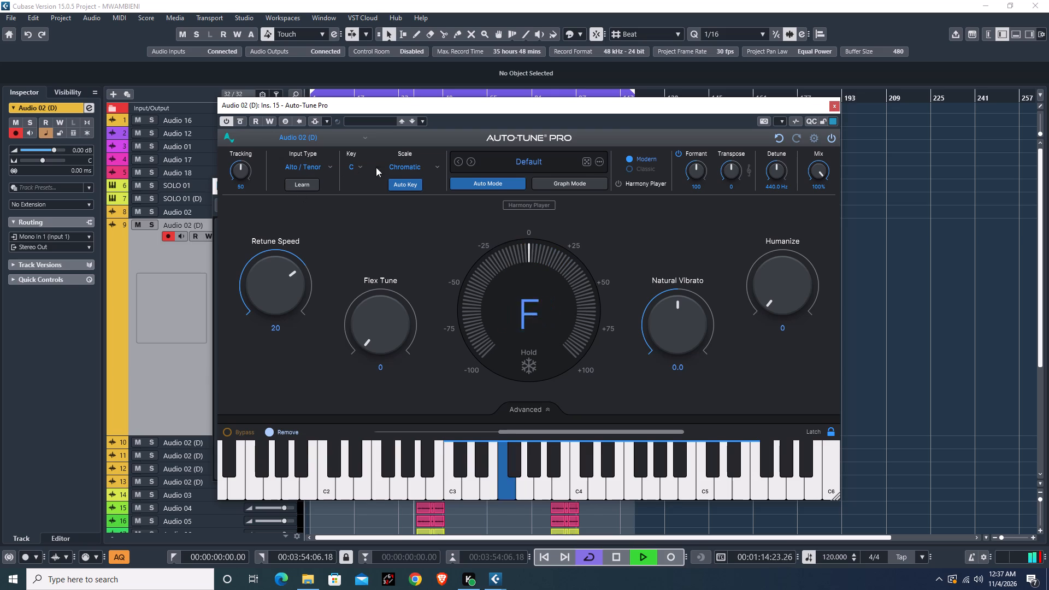
Set the new Auto-Tune Pro to the Major scale in the key of F#.
click(435, 166)
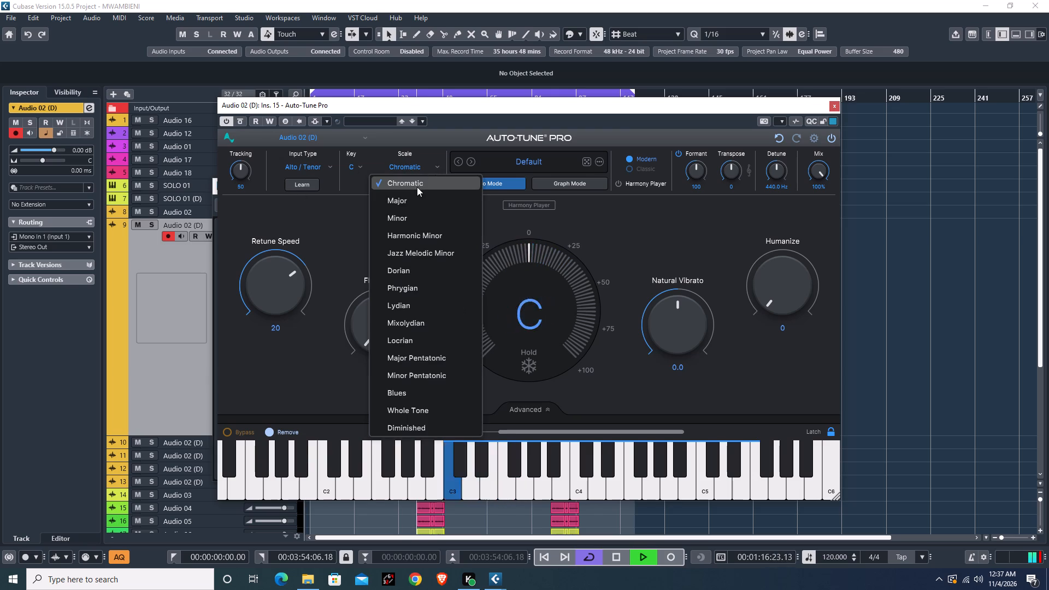
click(408, 196)
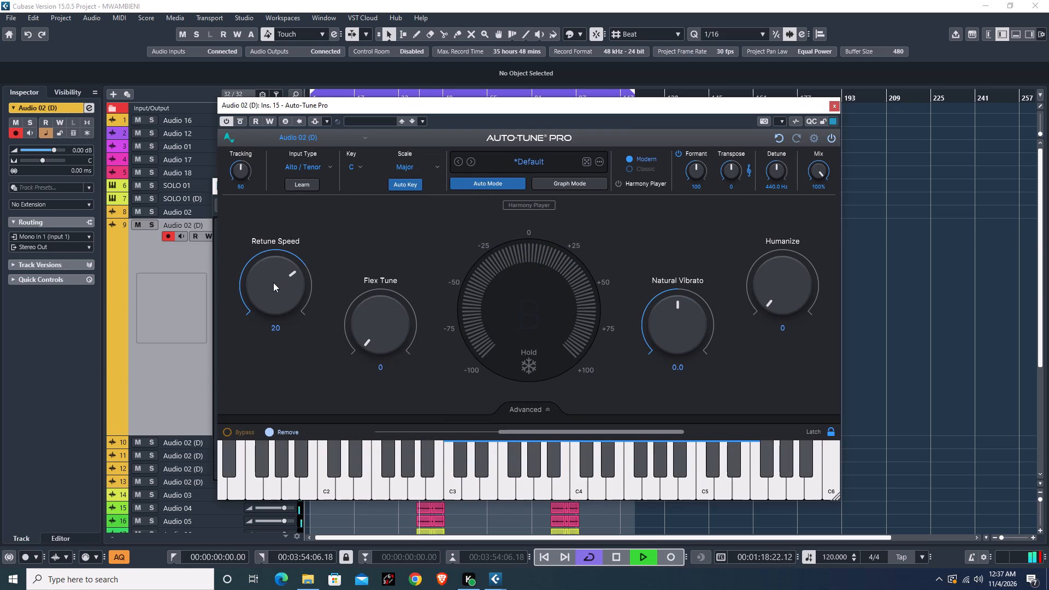
click(359, 165)
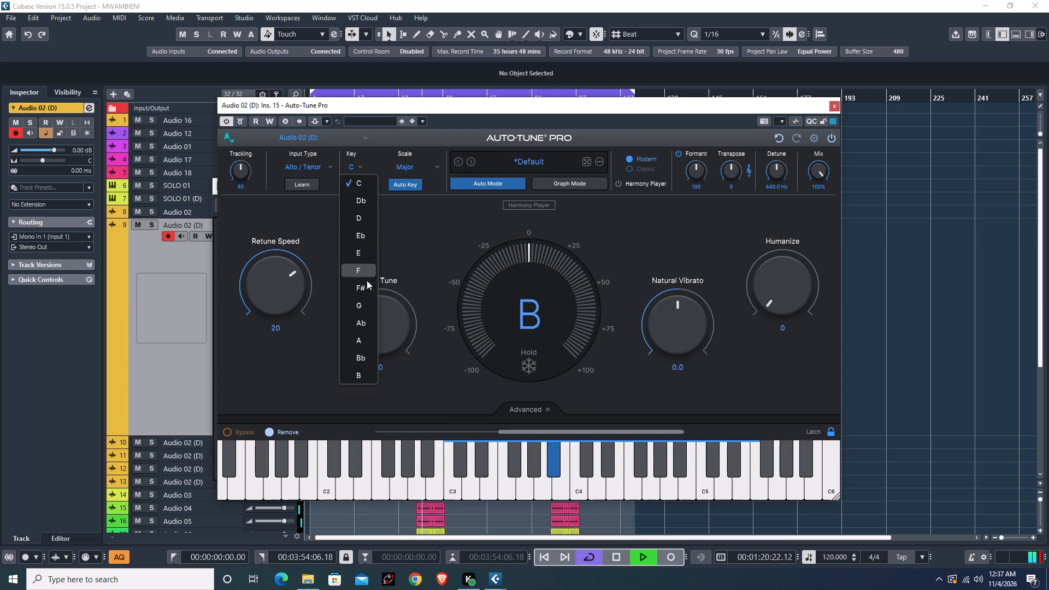
click(363, 289)
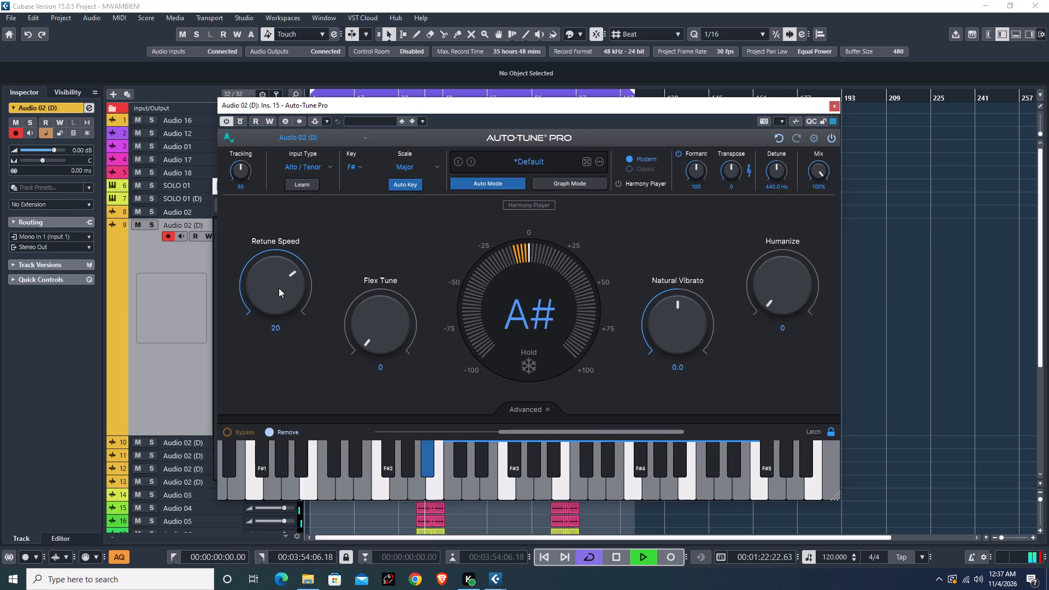
Set Retune Speed to 10 and Humanize to 8 for Audio 02 (D), and close the plug-in and Channel Settings windows.
drag(278, 288, 278, 278)
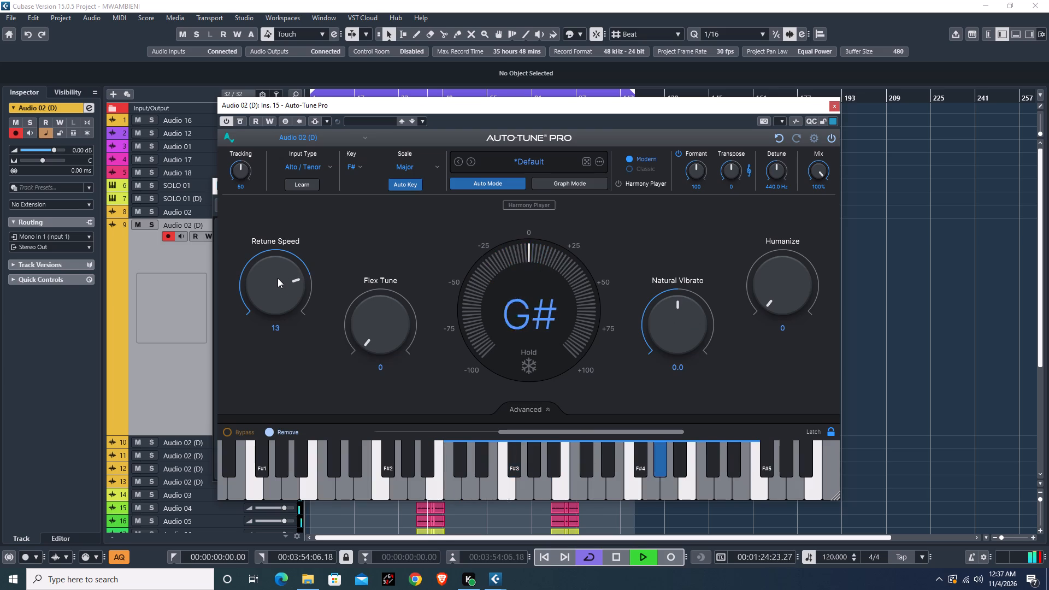
drag(278, 278, 277, 272)
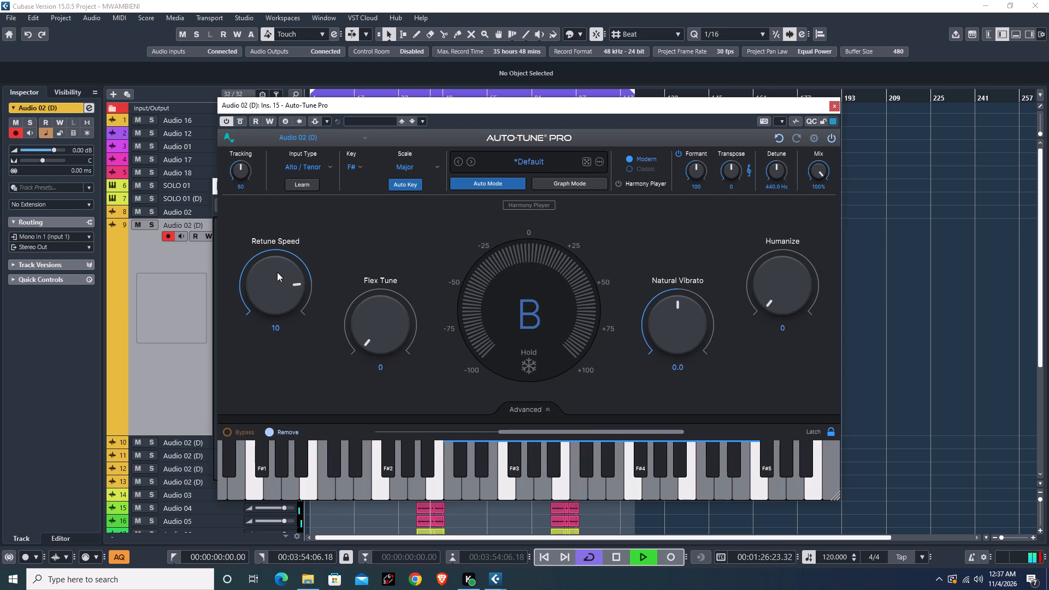
drag(277, 272, 277, 272)
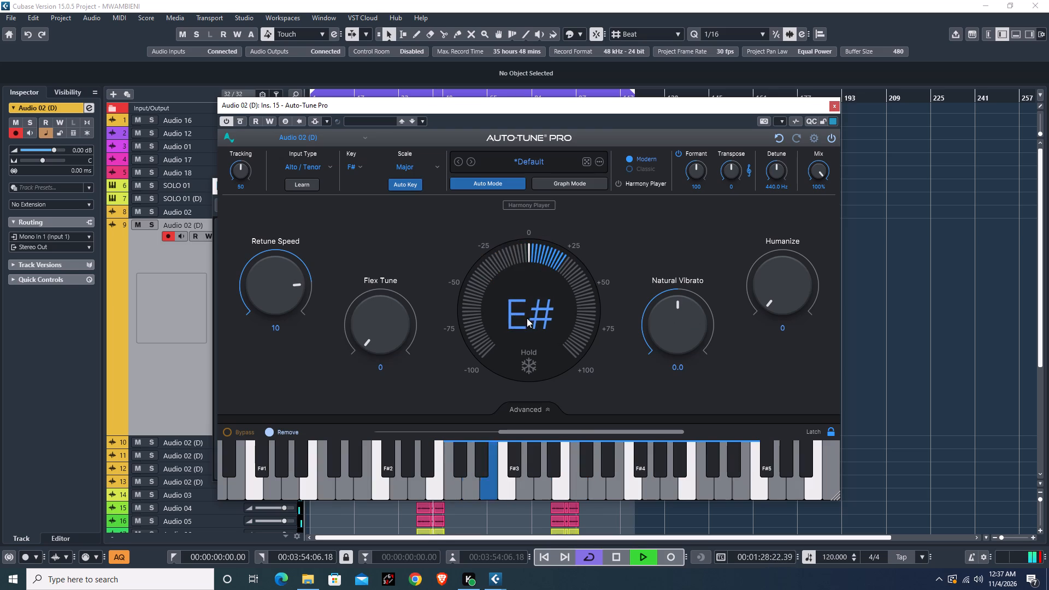
drag(777, 299, 775, 286)
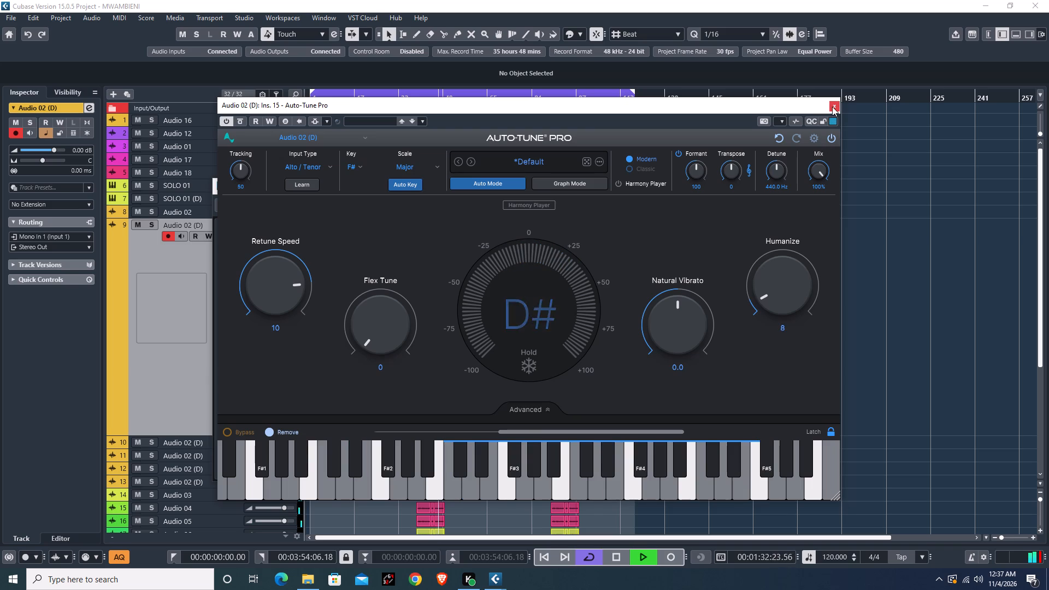
click(832, 107)
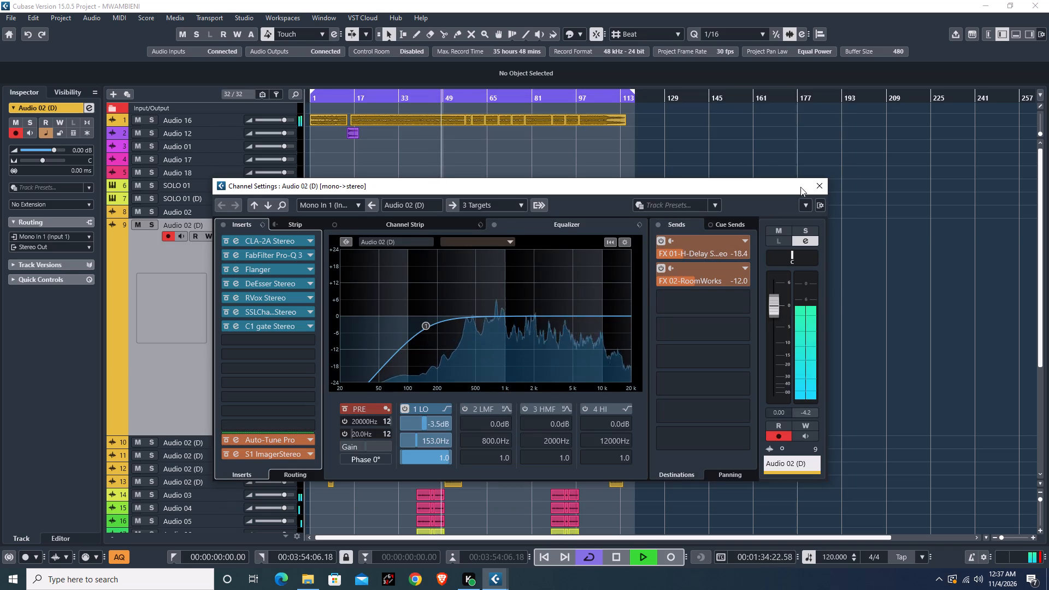
click(813, 184)
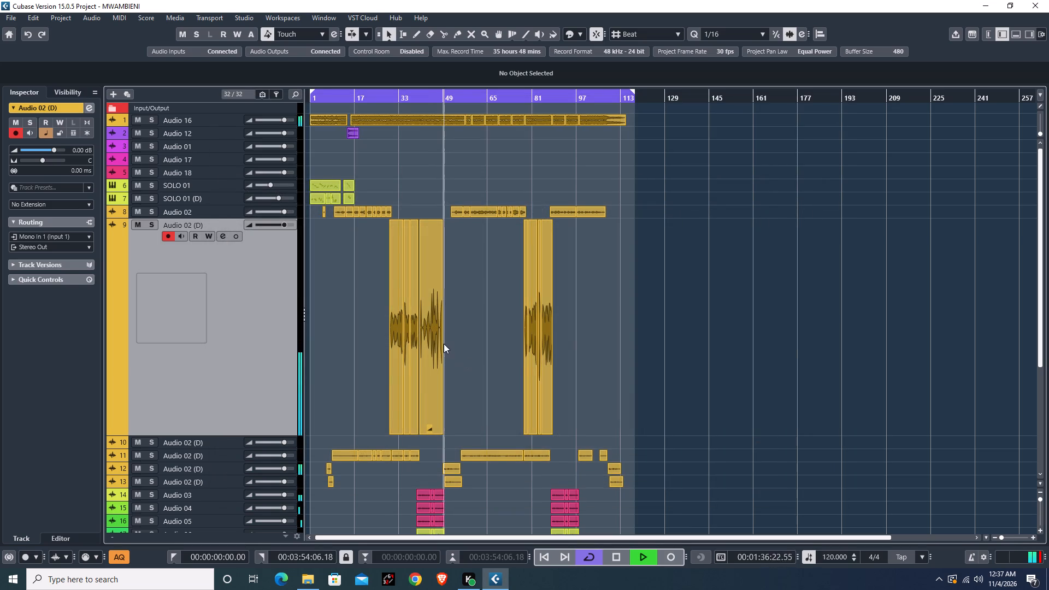
Replay the song from about bar 29 to audition the tuned vocal on track 9.
scroll(491, 363, down, 1)
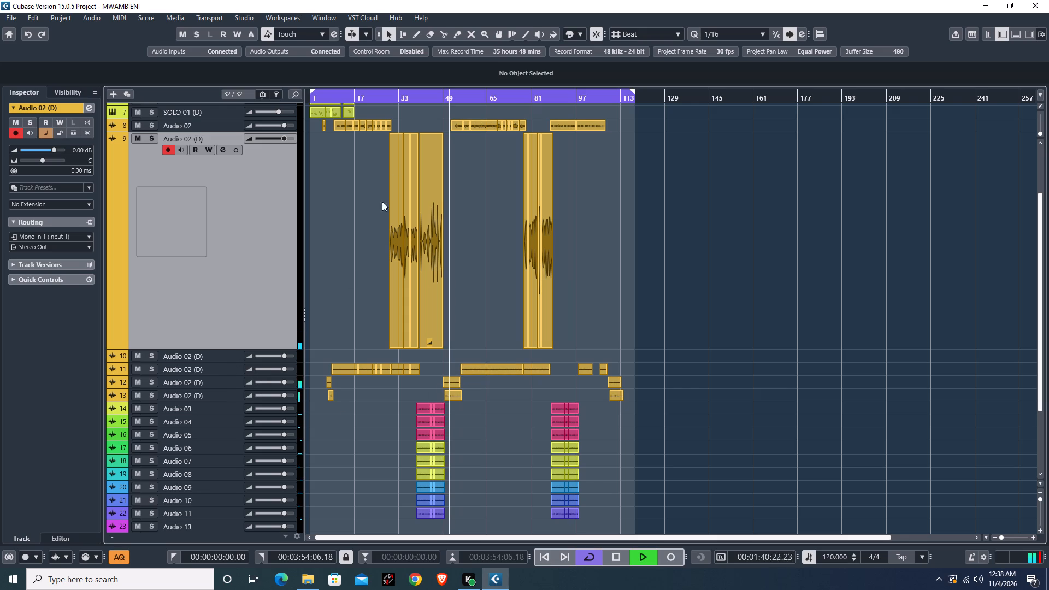
click(375, 98)
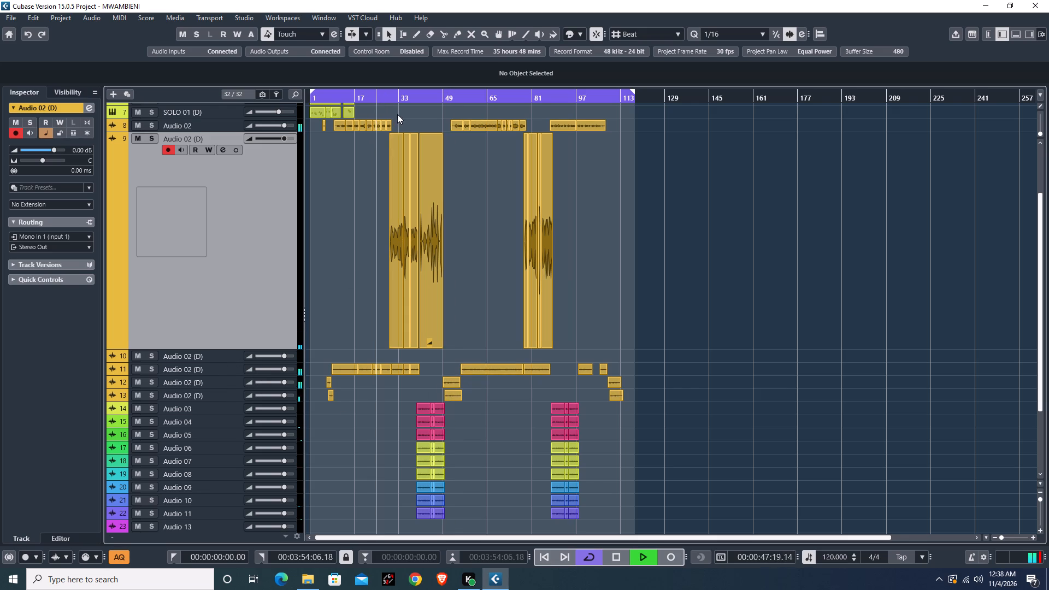
click(388, 99)
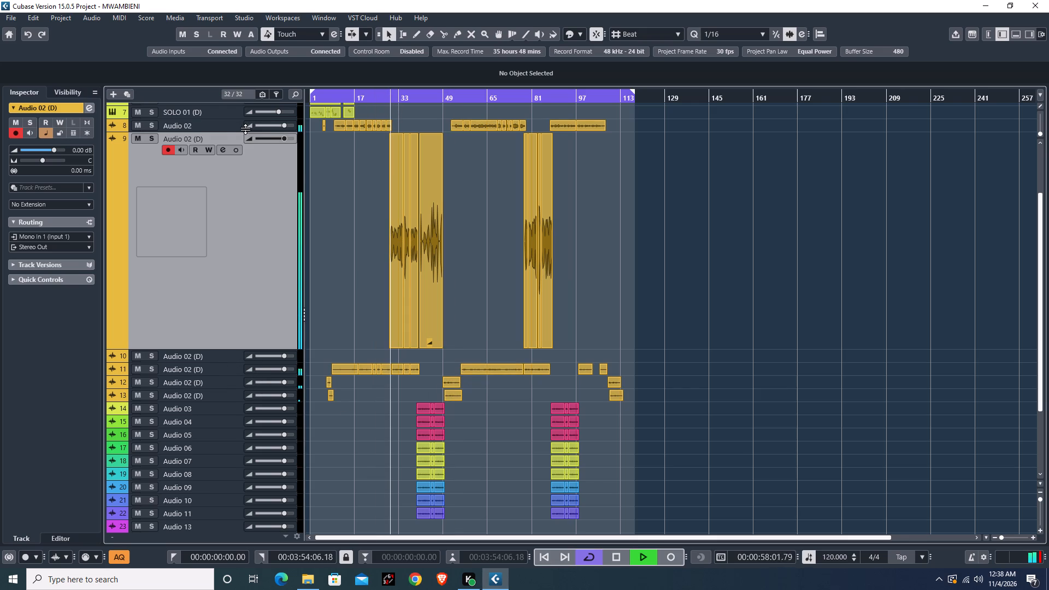
click(260, 227)
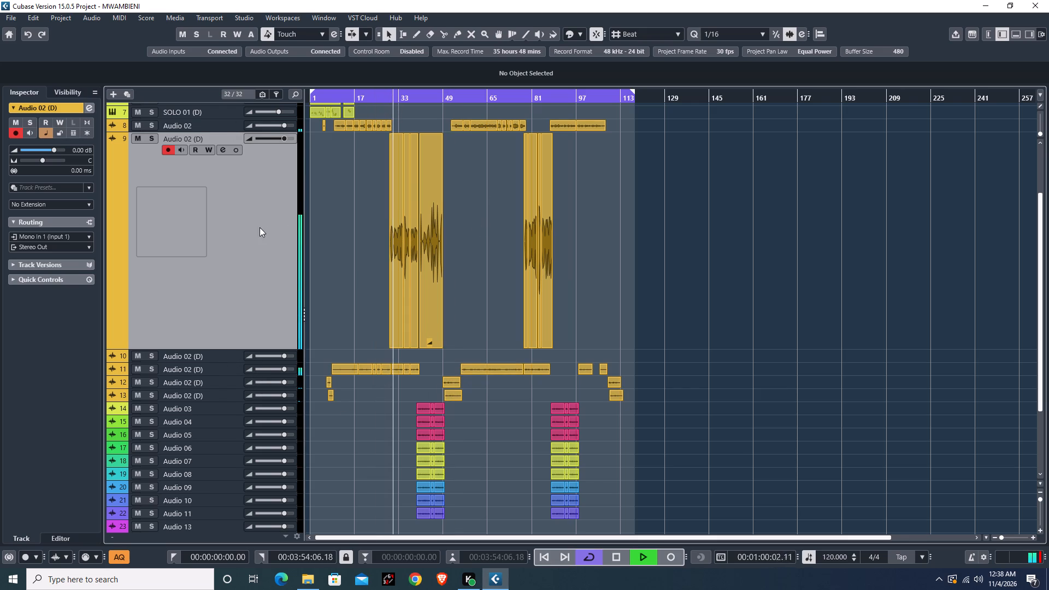
Inspect the channel strip in the Channel Settings of Audio 02 (D) and close the window.
click(224, 151)
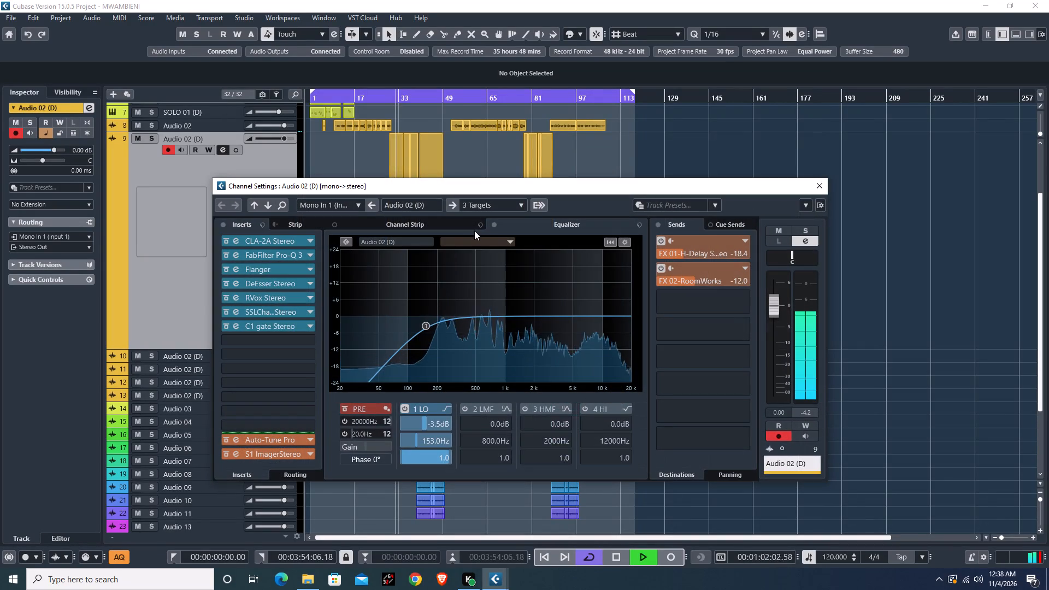
click(459, 221)
click(625, 255)
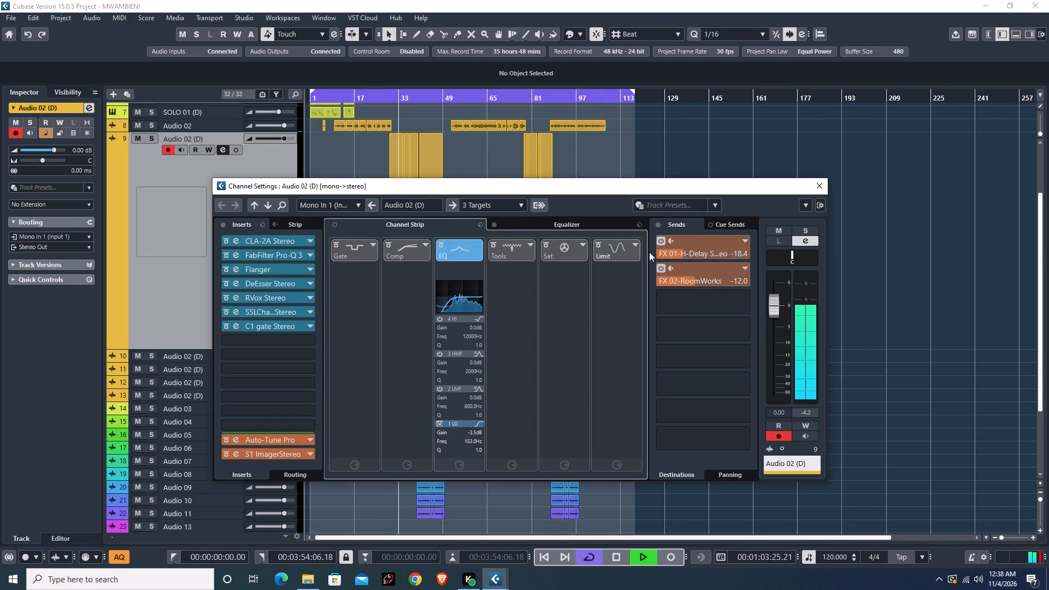
click(818, 187)
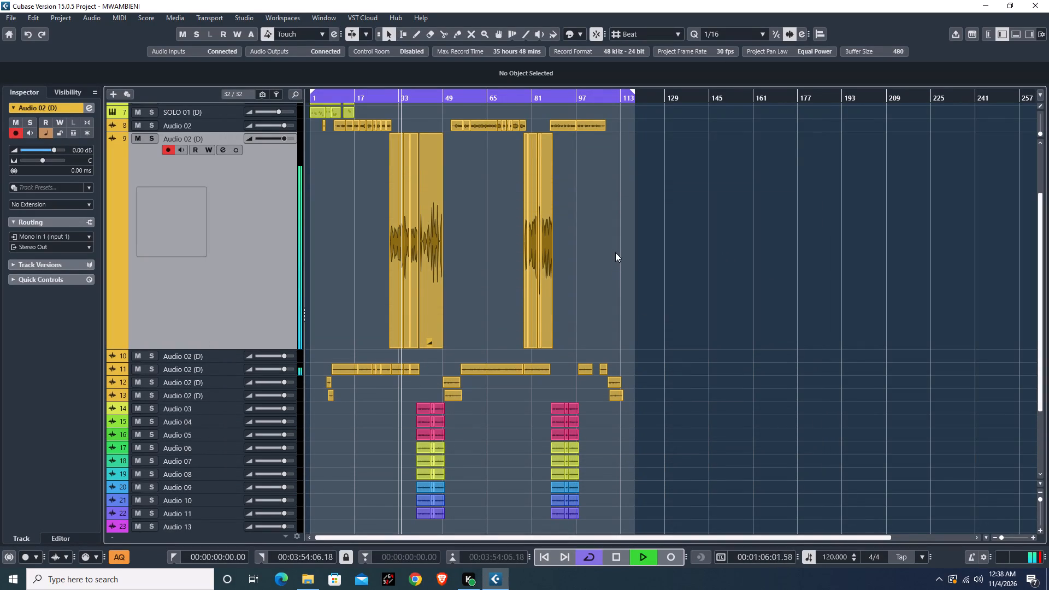
Select all events on track 9, Audio 02 (D), and lower their volume together, bringing the first event to -1.00 dB.
drag(615, 246, 336, 288)
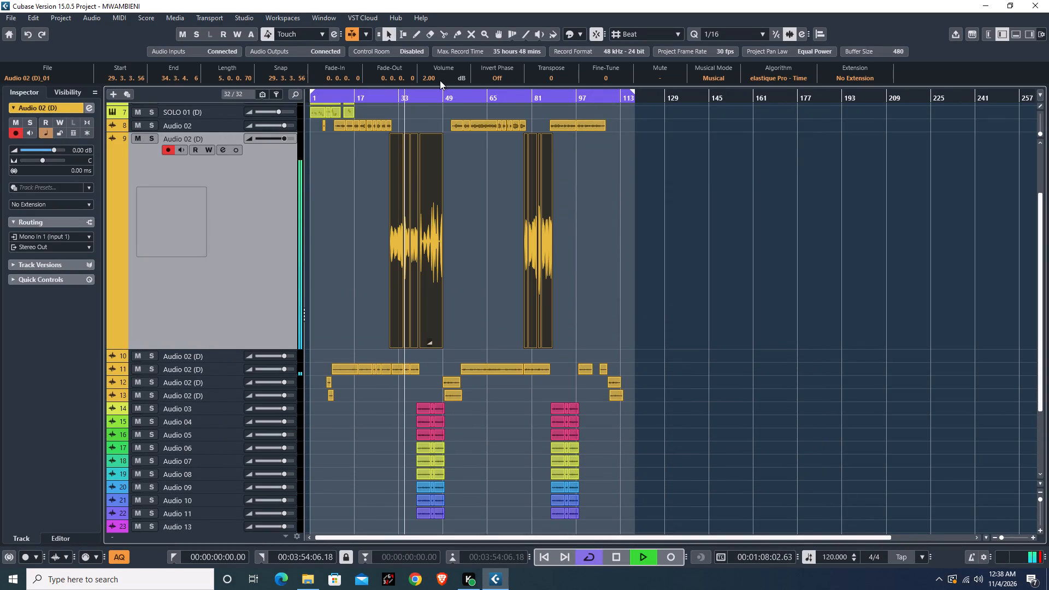
scroll(437, 80, down, 3)
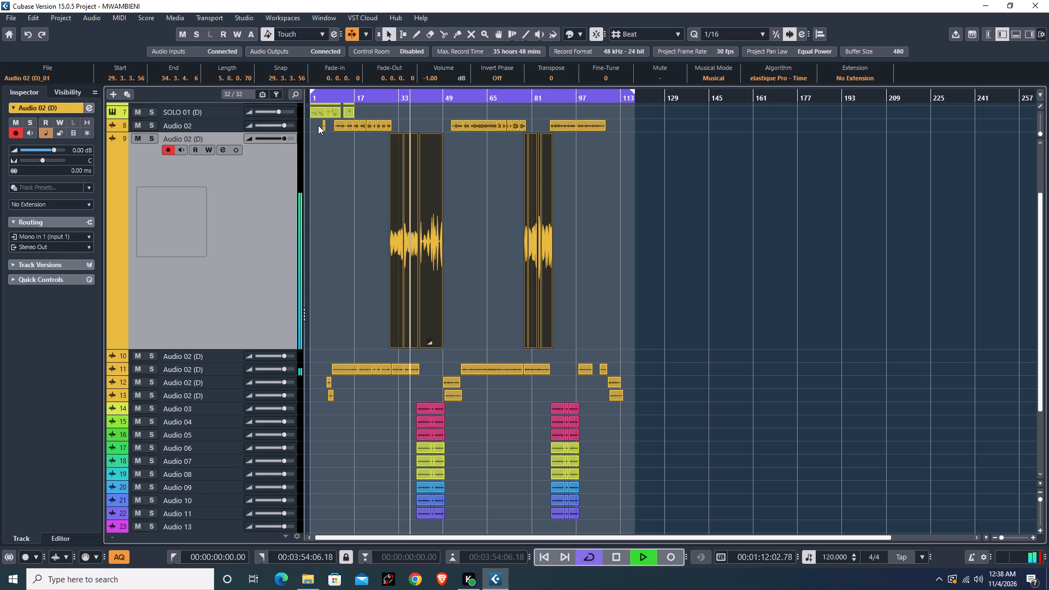
Replay the song from about bar 5 to audition the opening vocal.
drag(318, 125, 328, 135)
key(space)
key(space)
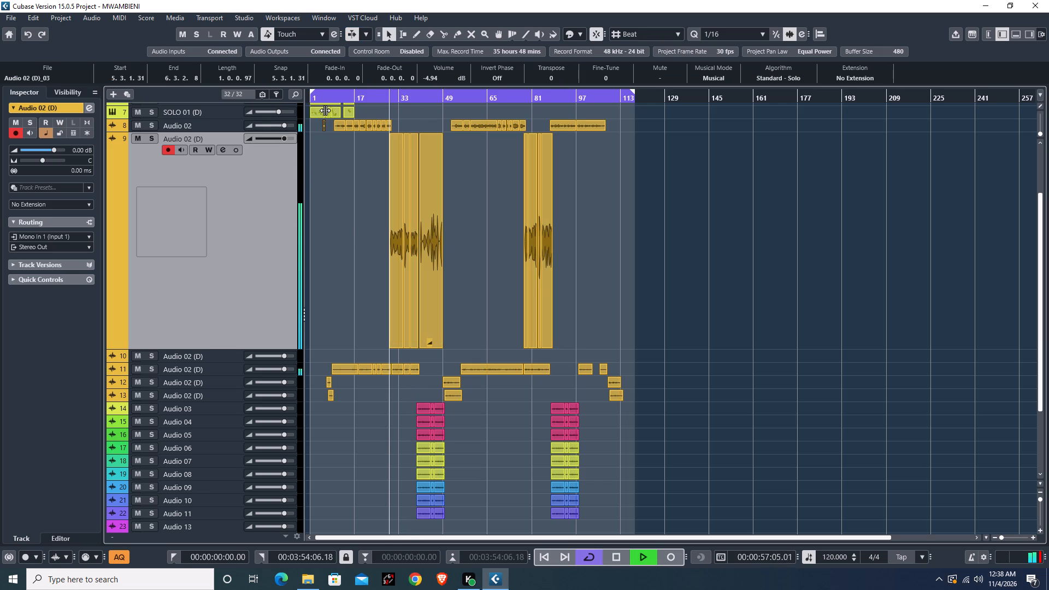
click(322, 97)
Inspect the Limit slot in the Channel Settings of track 8, Audio 02, and close the window.
click(223, 128)
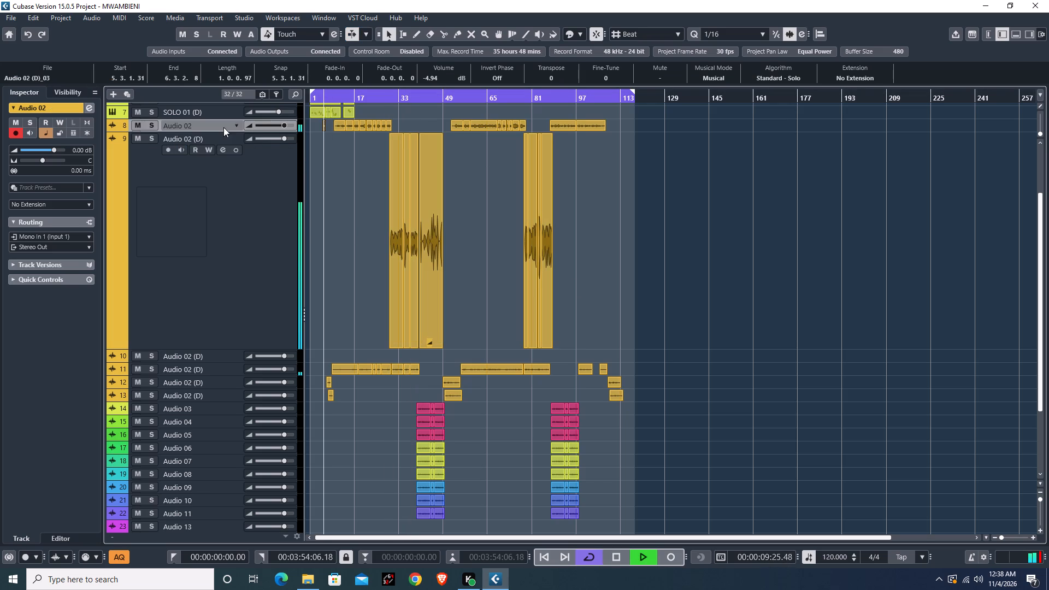
key(z)
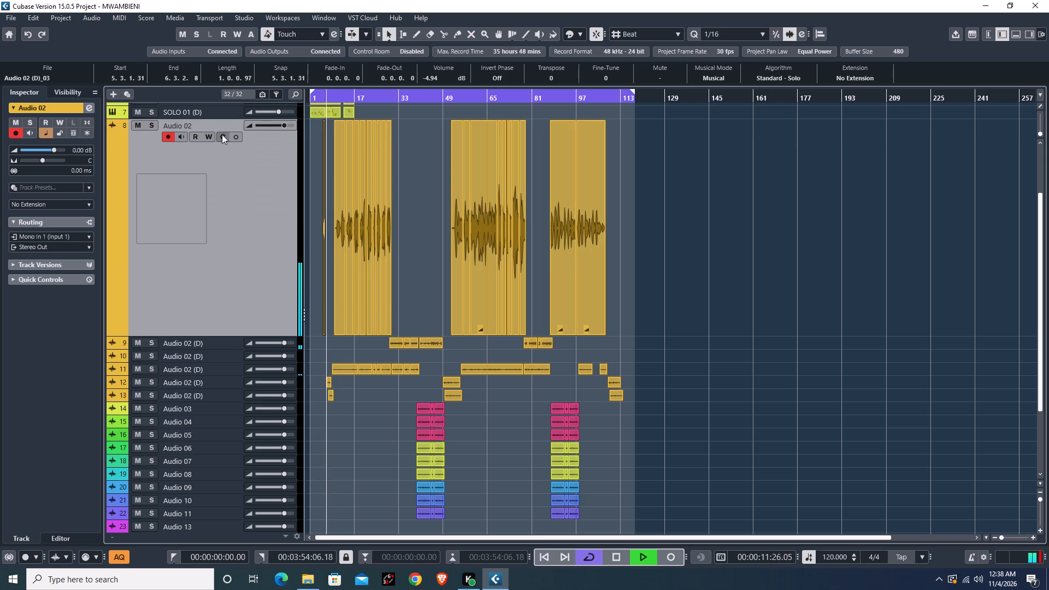
click(221, 136)
click(618, 253)
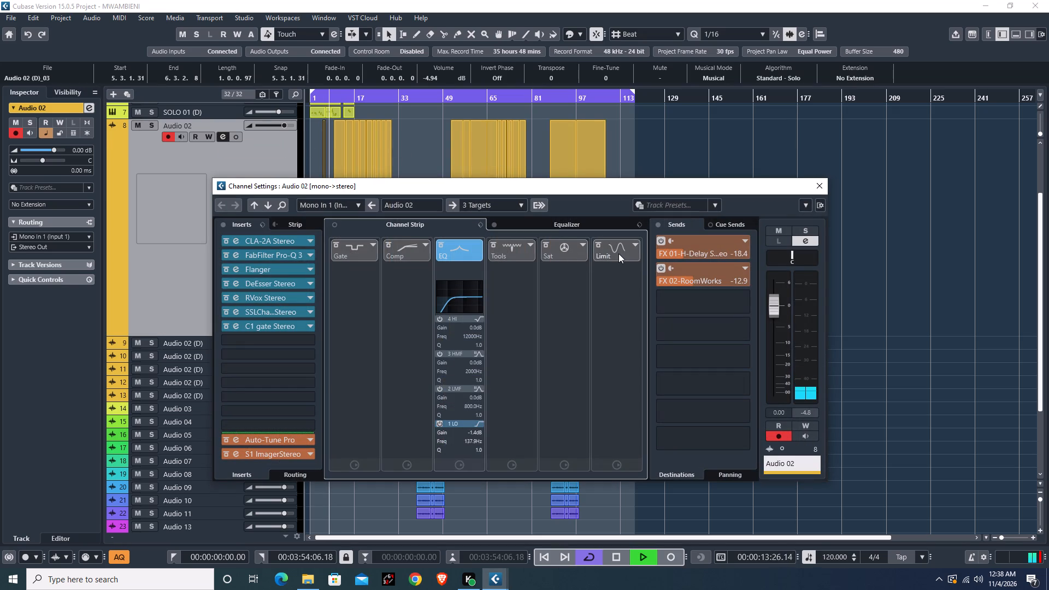
click(816, 185)
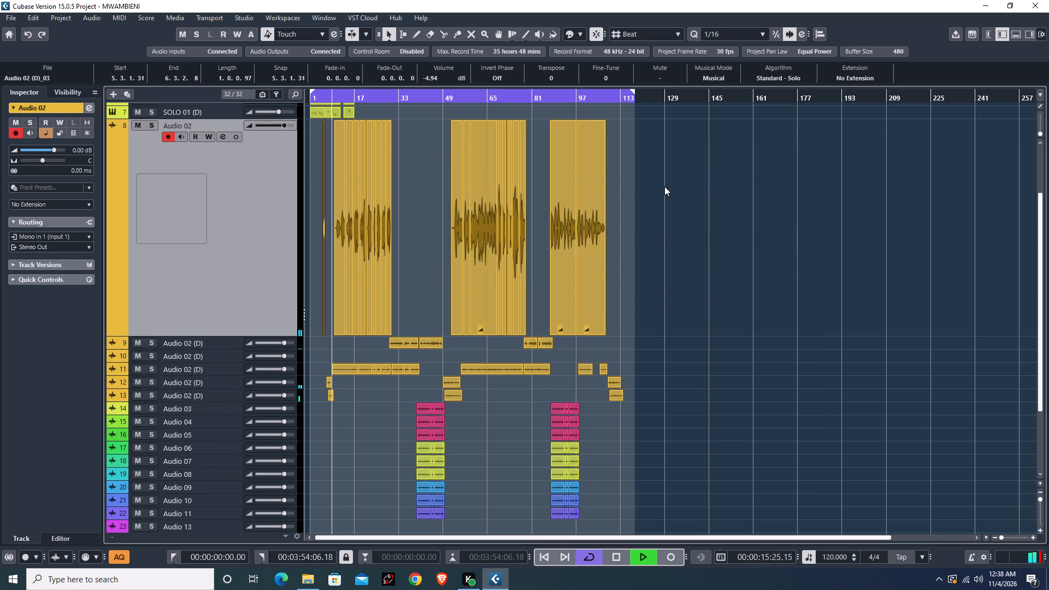
Select all events on track 8, Audio 02, and lower their volume together, bringing the first event to -10.94 dB.
drag(664, 186, 280, 247)
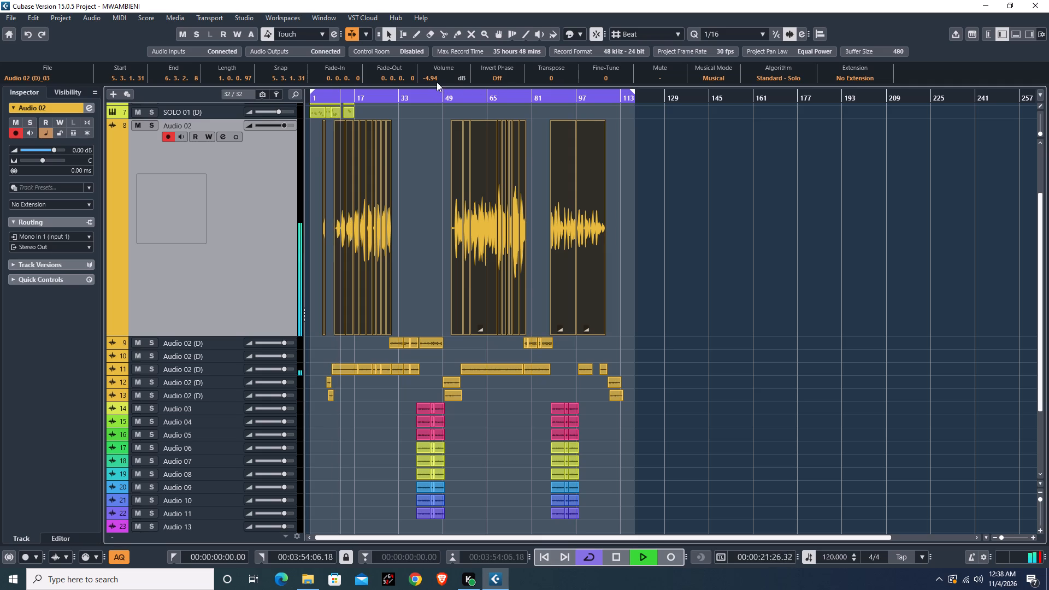
scroll(433, 80, down, 2)
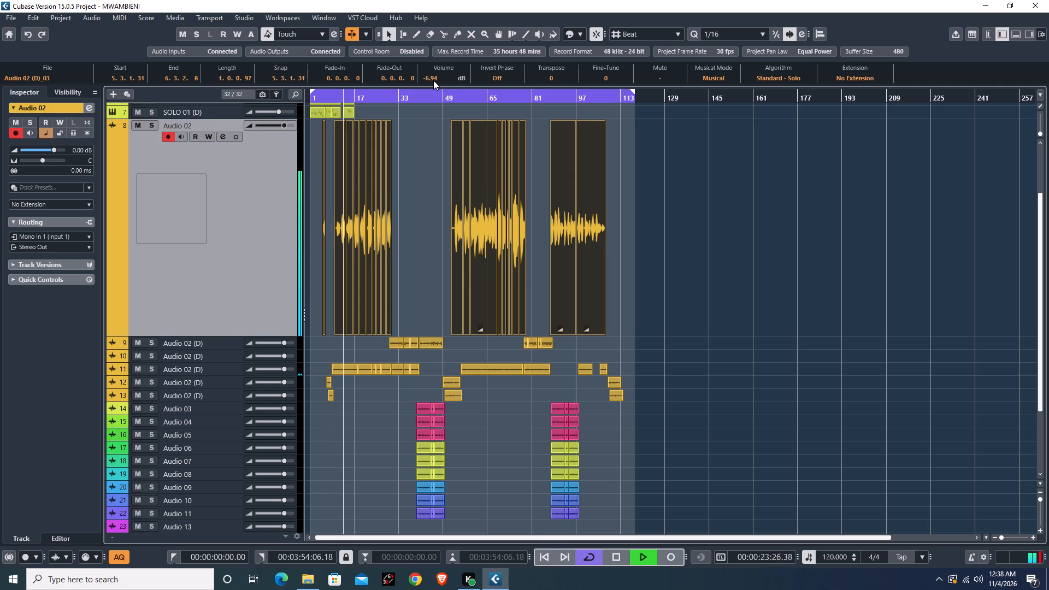
scroll(433, 80, down, 4)
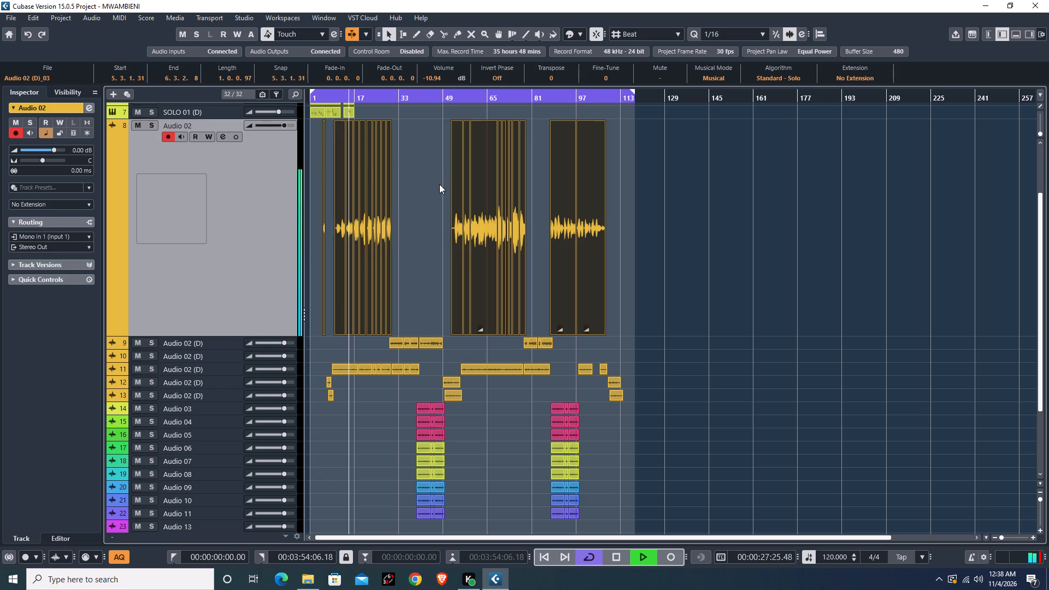
Rebalance track 8's event groups: lower the middle group to -5.00 dB, raise the bar 9 group slightly, and raise the last group to -11.00 dB.
drag(439, 184, 538, 231)
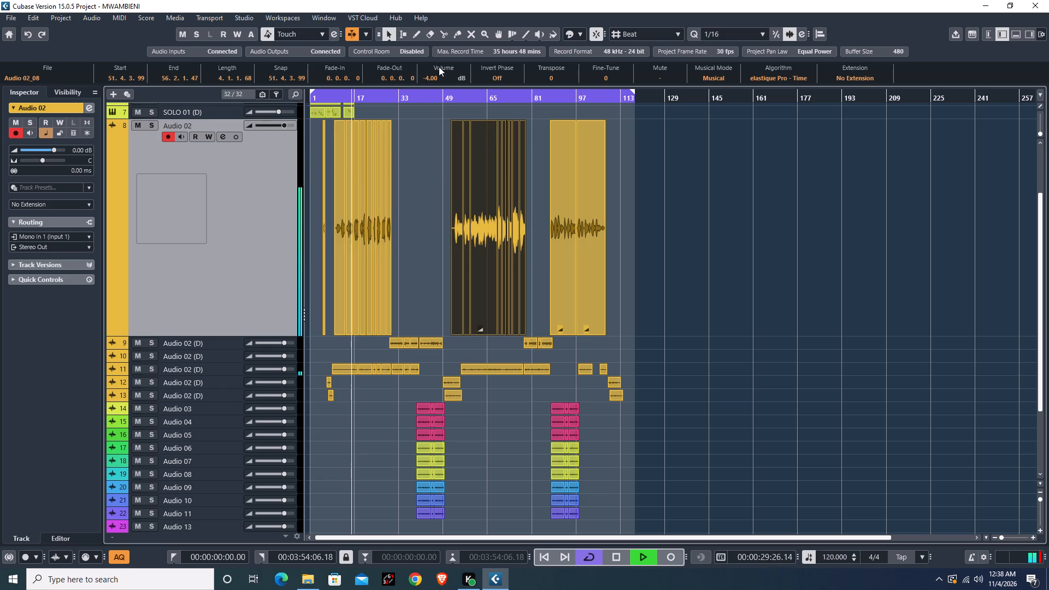
scroll(434, 78, down, 1)
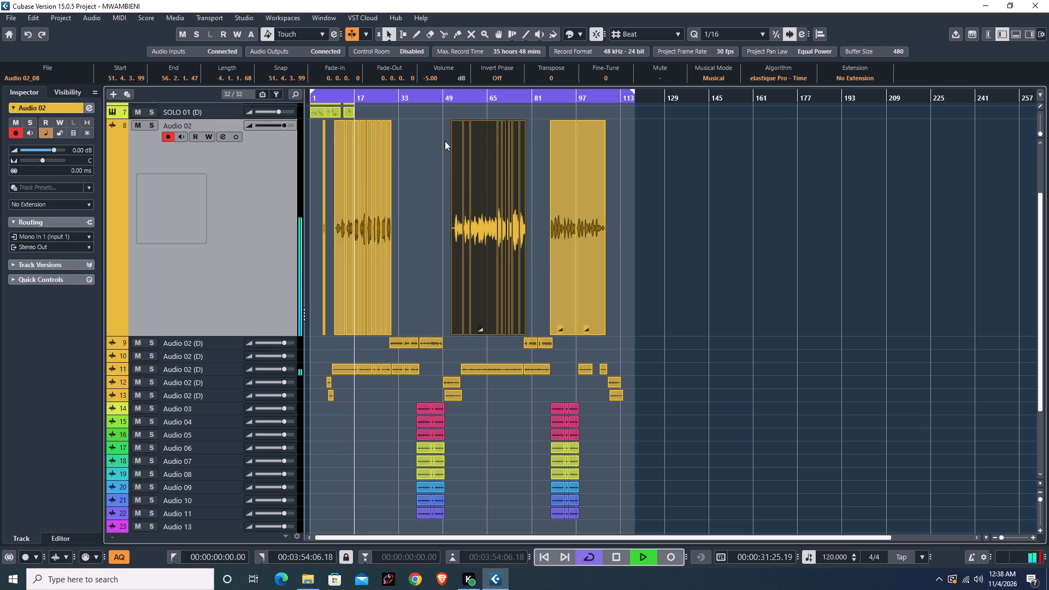
drag(425, 177, 328, 227)
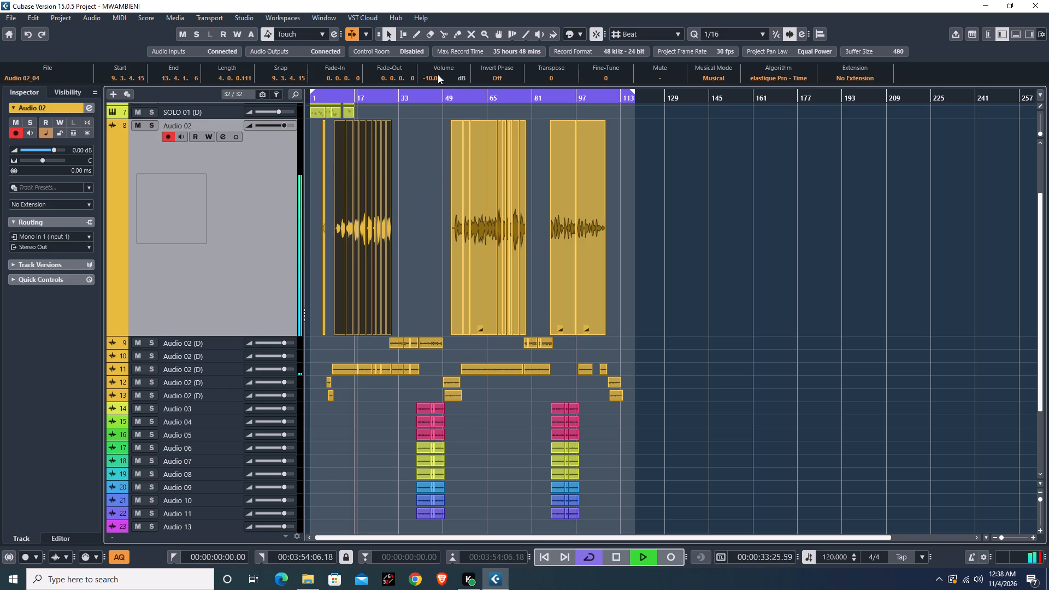
scroll(438, 79, up, 1)
drag(623, 218, 582, 234)
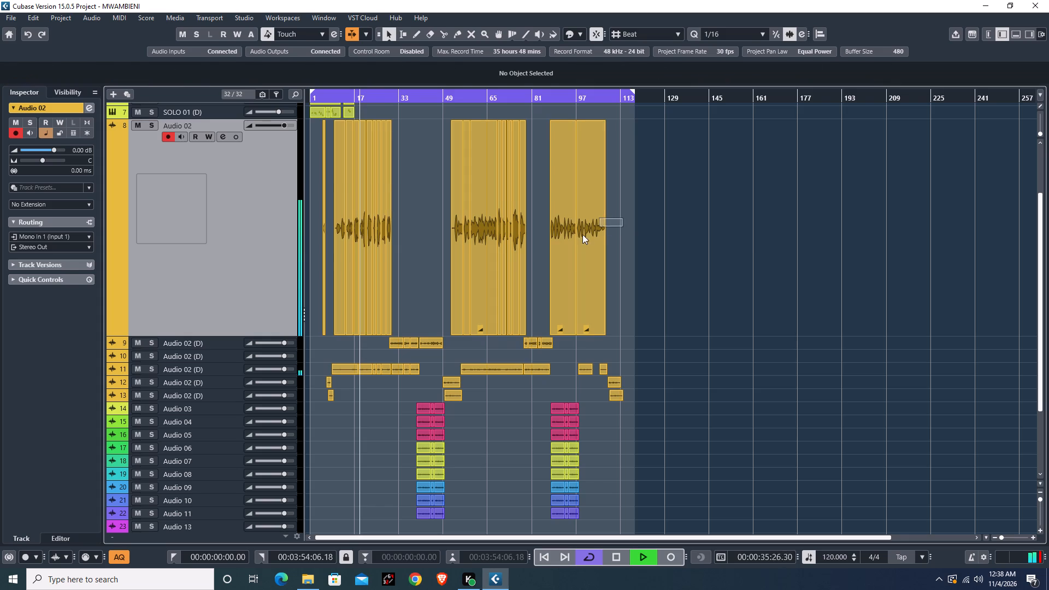
drag(582, 234, 562, 251)
scroll(443, 79, up, 1)
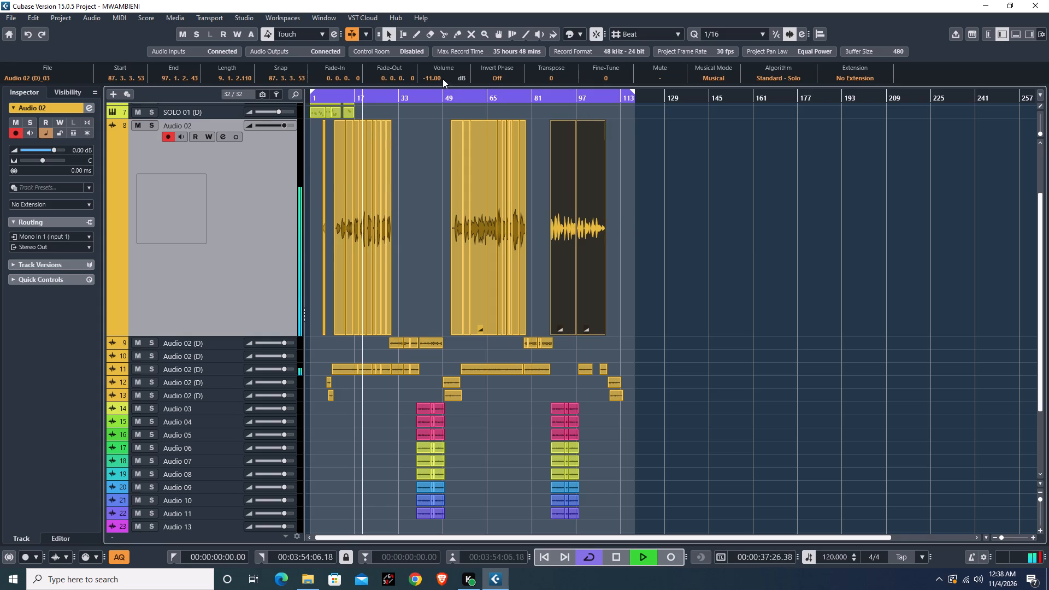
Replace the Auto-Tune EFX insert on track 11, Audio 02 (D), with Auto-Tune Pro.
click(239, 367)
click(223, 364)
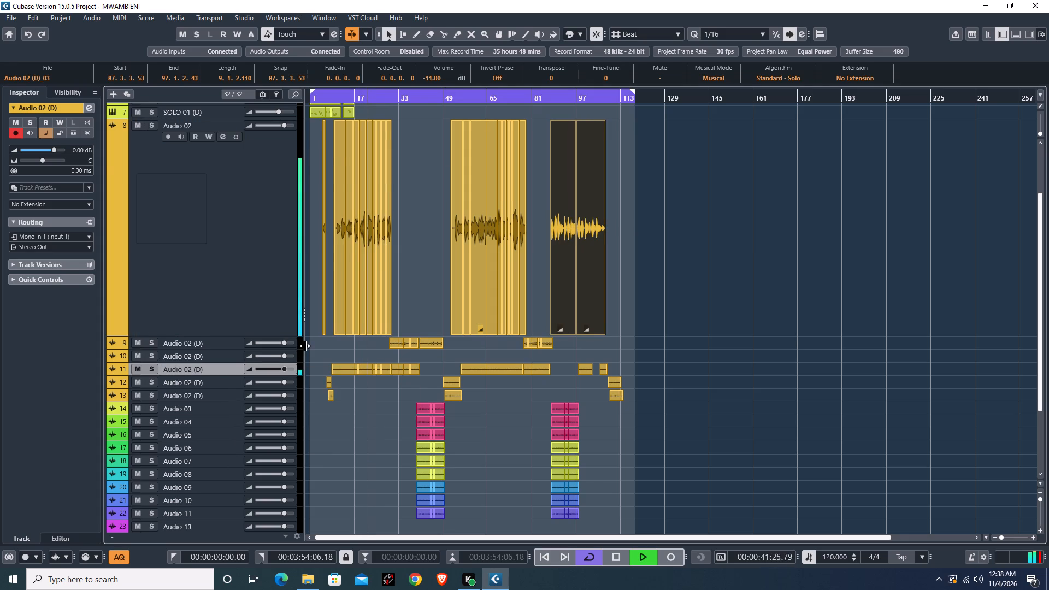
key(z)
click(221, 176)
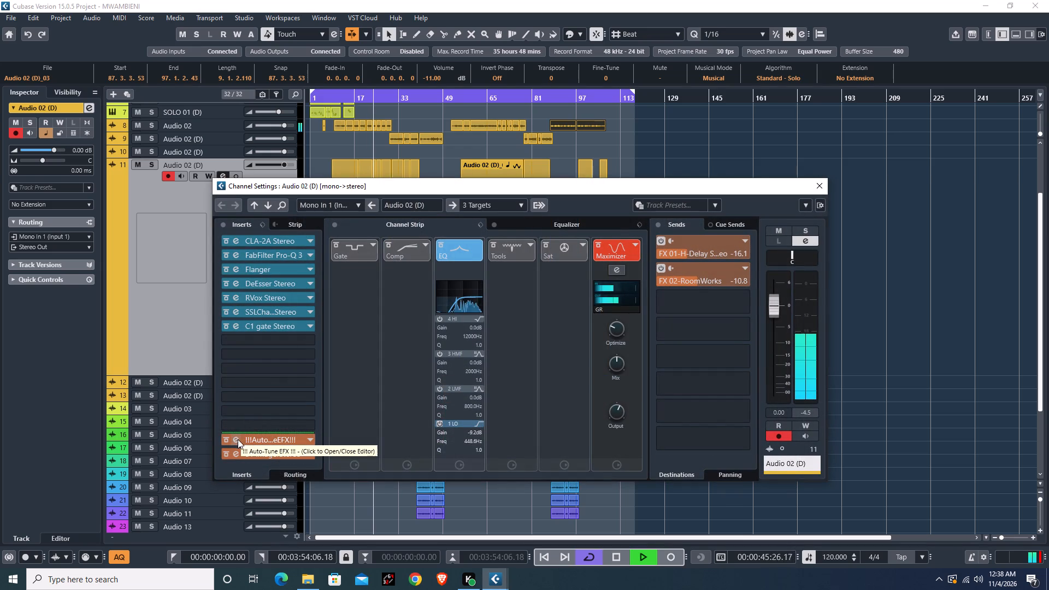
click(307, 436)
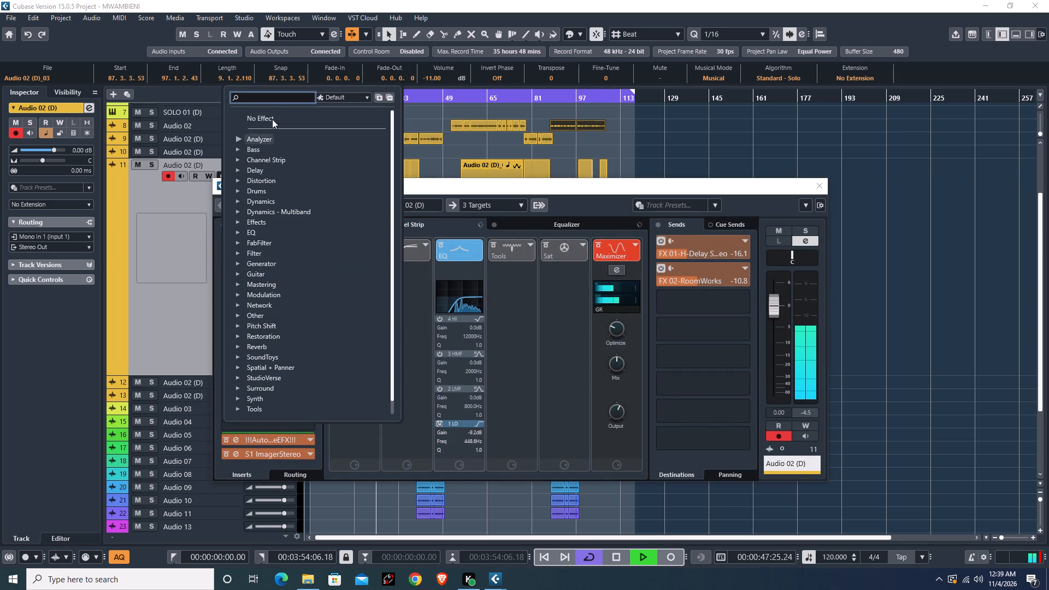
key(a)
key(u)
key(t)
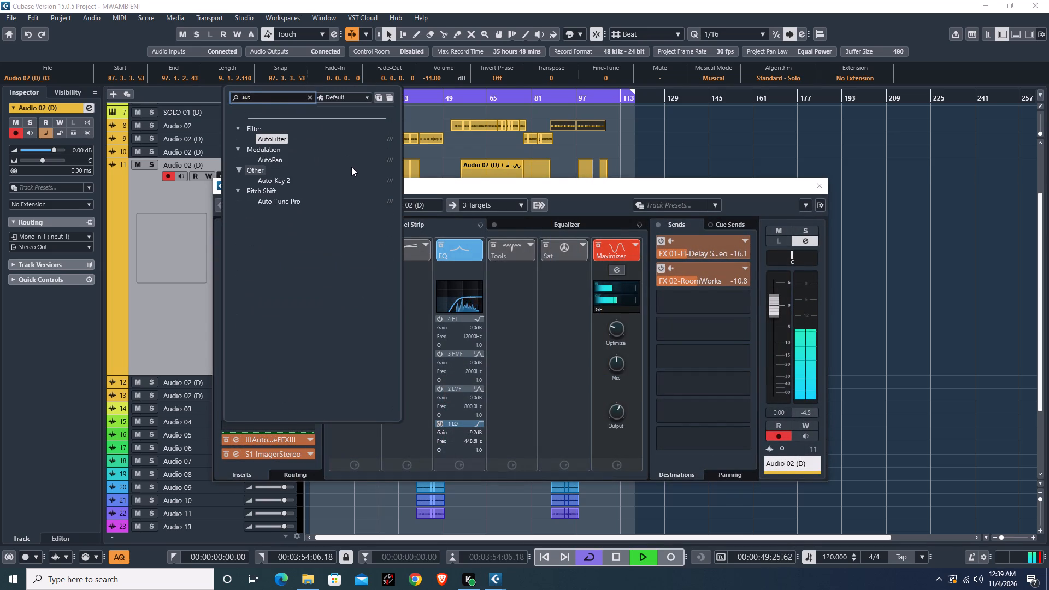
key(o)
click(271, 203)
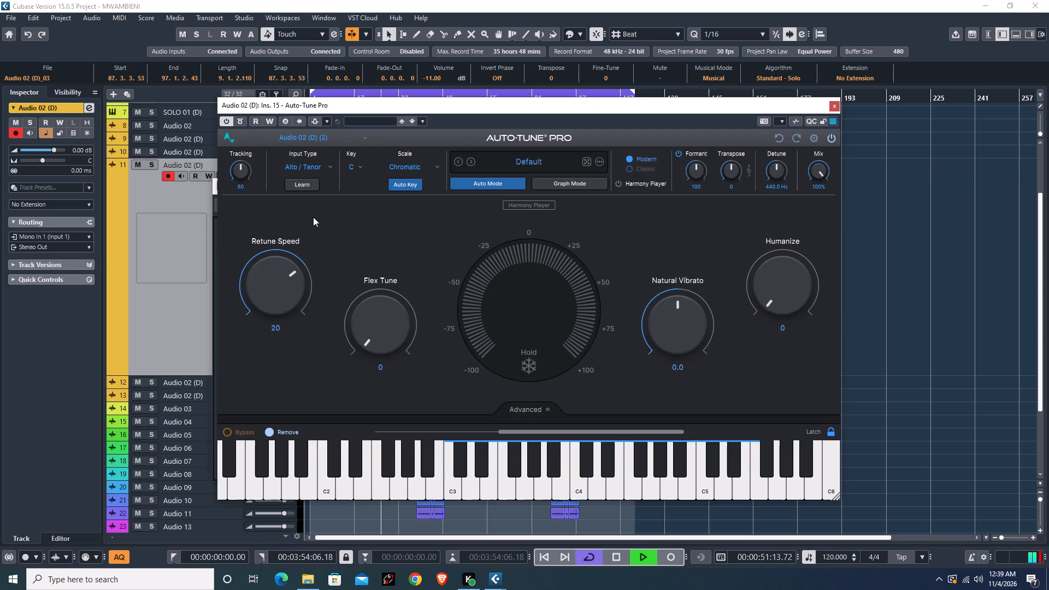
Set the Auto-Tune Pro key to F# and the scale to Major for track 11.
click(360, 166)
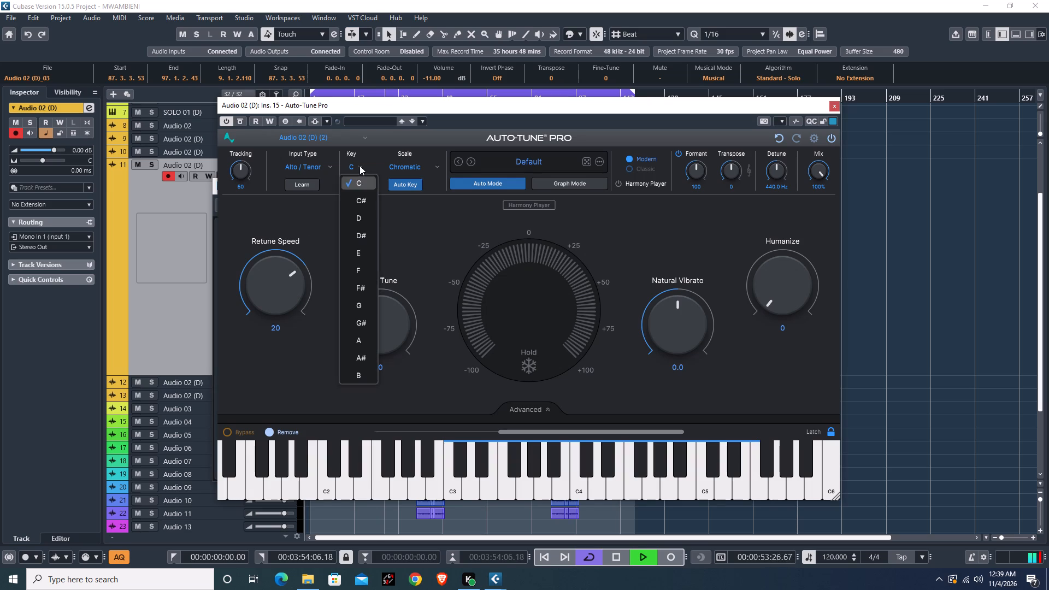
click(357, 286)
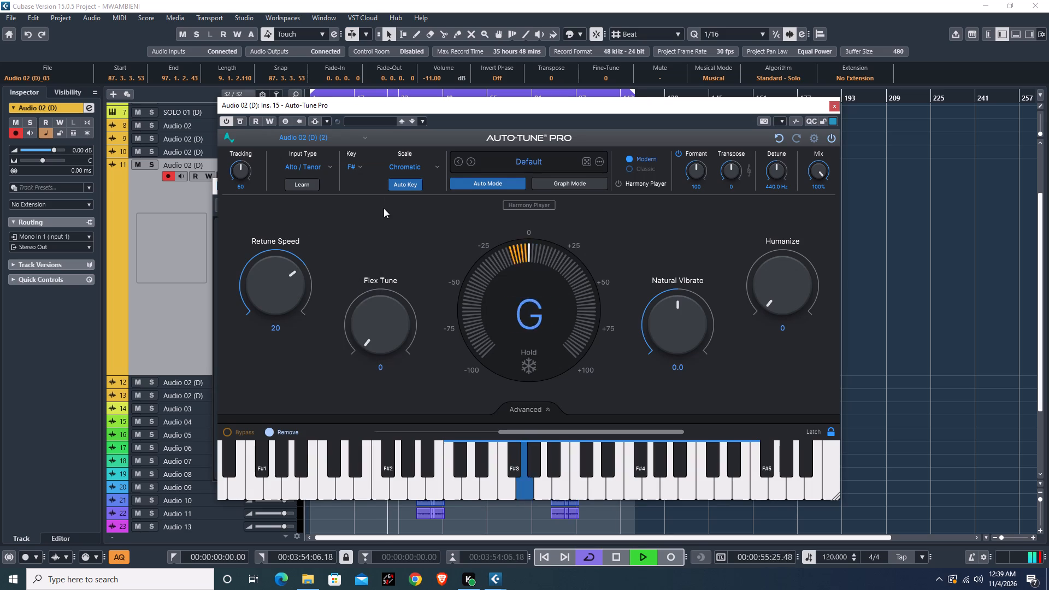
click(428, 166)
click(418, 197)
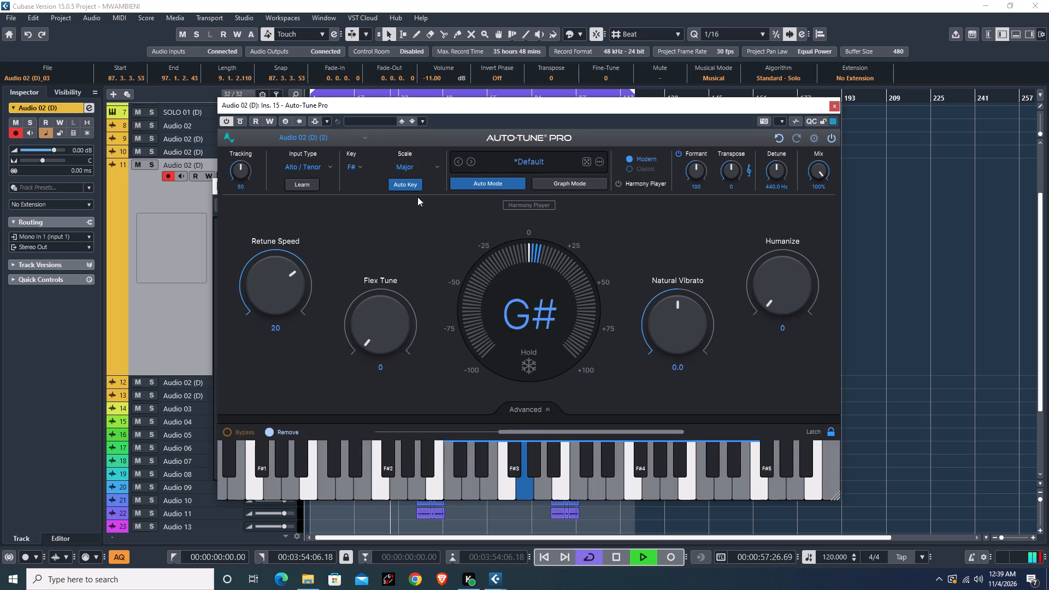
Set Retune Speed to 6 and Humanize to 12 for track 11, and close the plug-in and Channel Settings windows.
drag(269, 279, 274, 258)
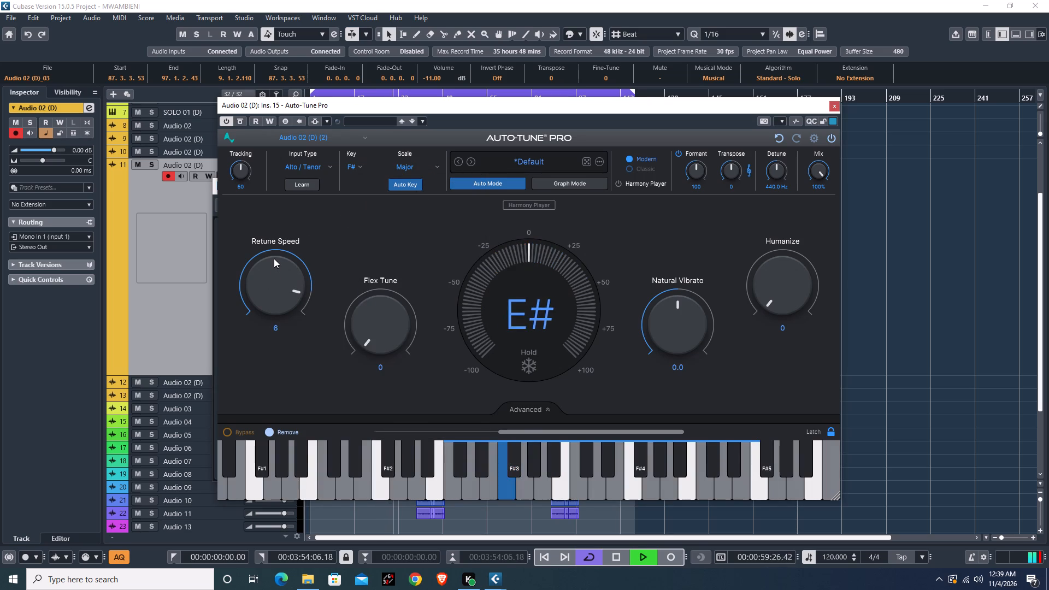
drag(274, 258, 274, 258)
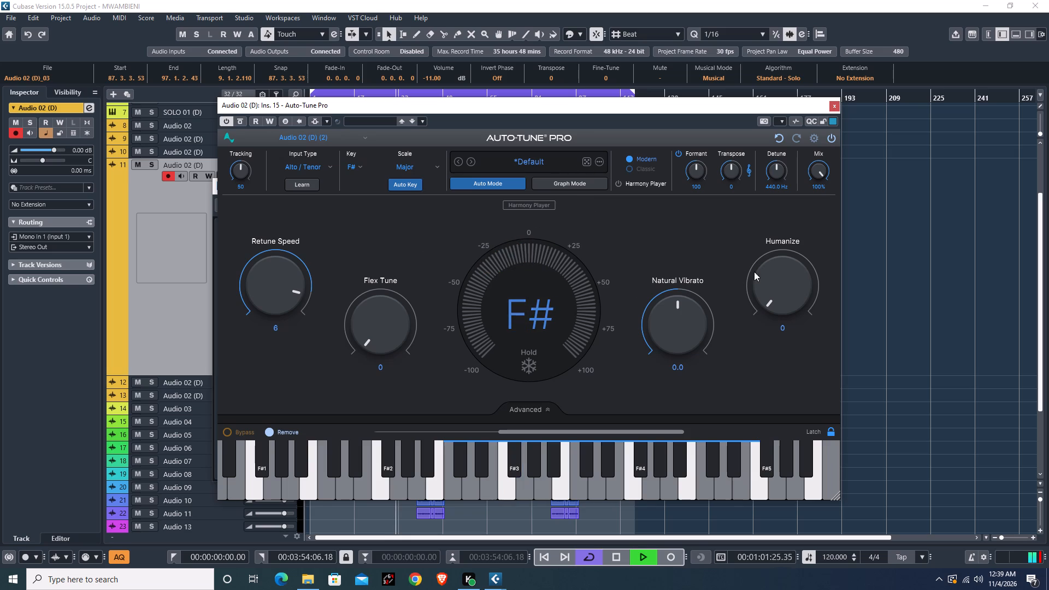
drag(765, 275, 767, 260)
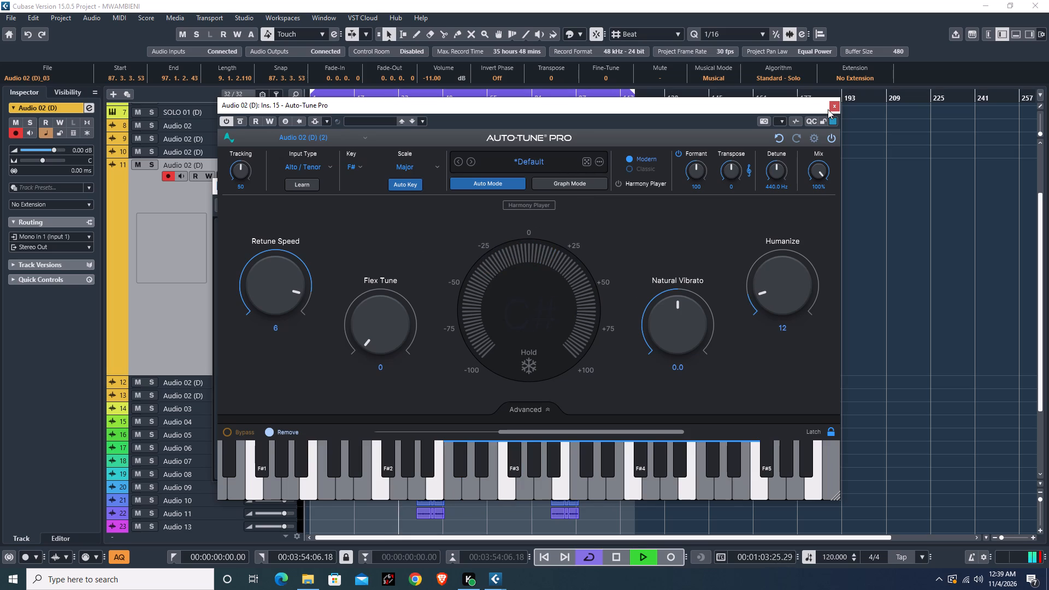
click(828, 109)
click(836, 105)
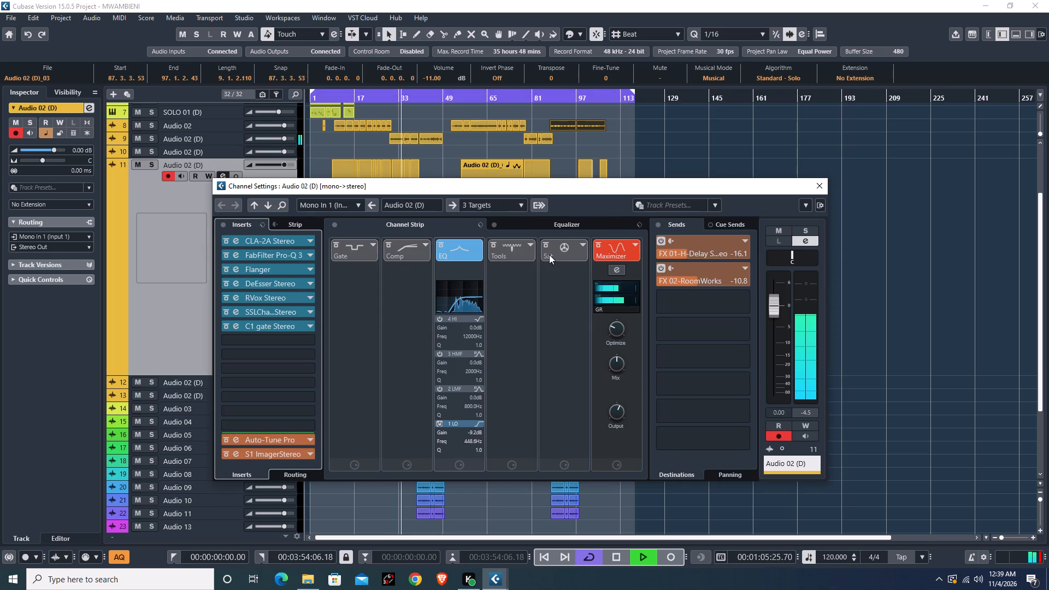
click(820, 187)
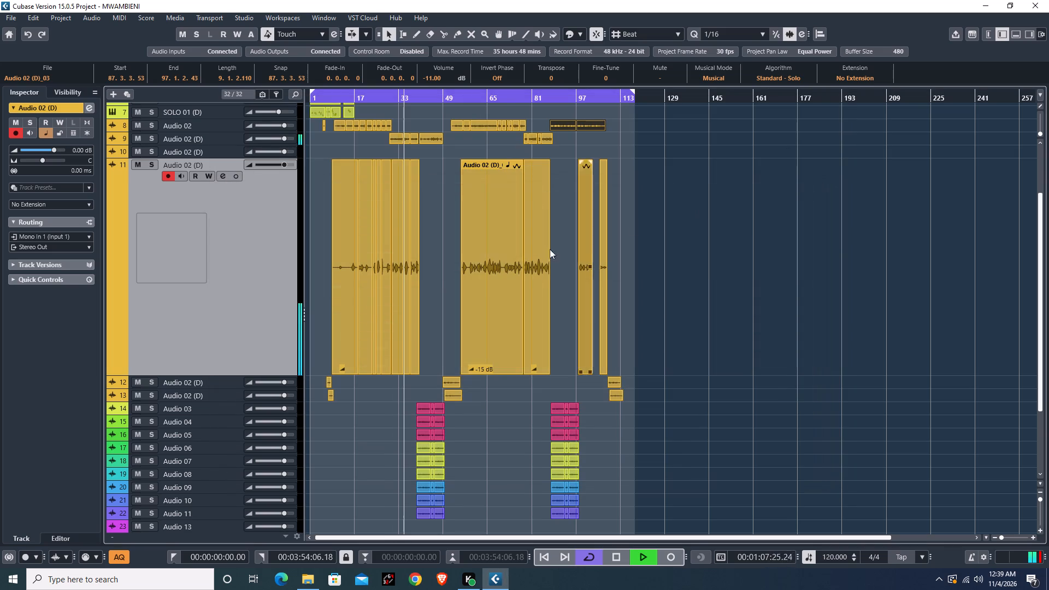
Raise the volume of track 11's event groups, bringing the first and middle groups' lead events to -14.00 dB and the last group's to -21.00 dB.
drag(442, 262, 345, 290)
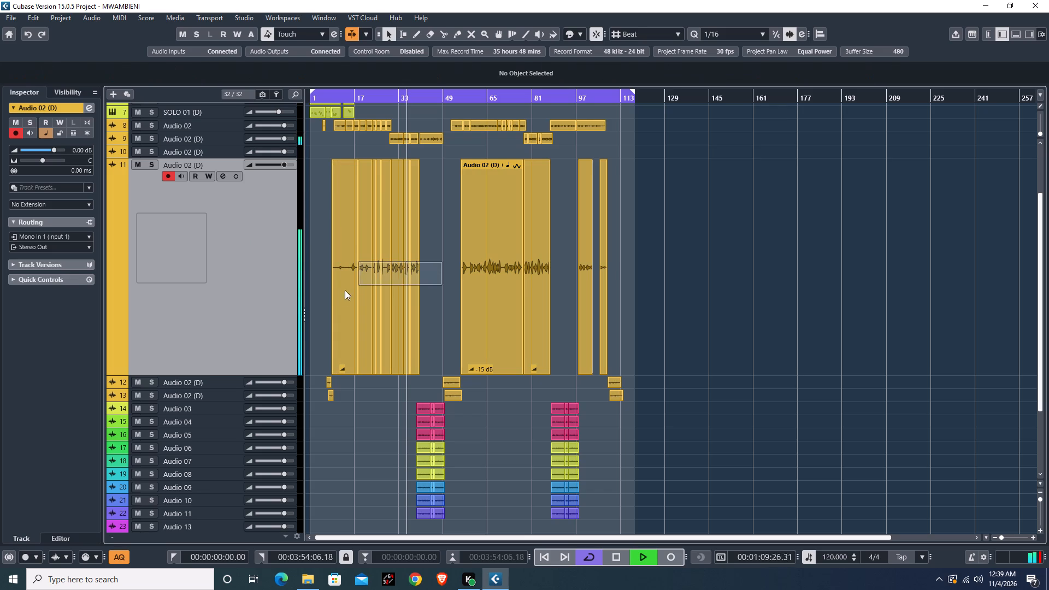
drag(345, 290, 339, 293)
scroll(433, 80, up, 1)
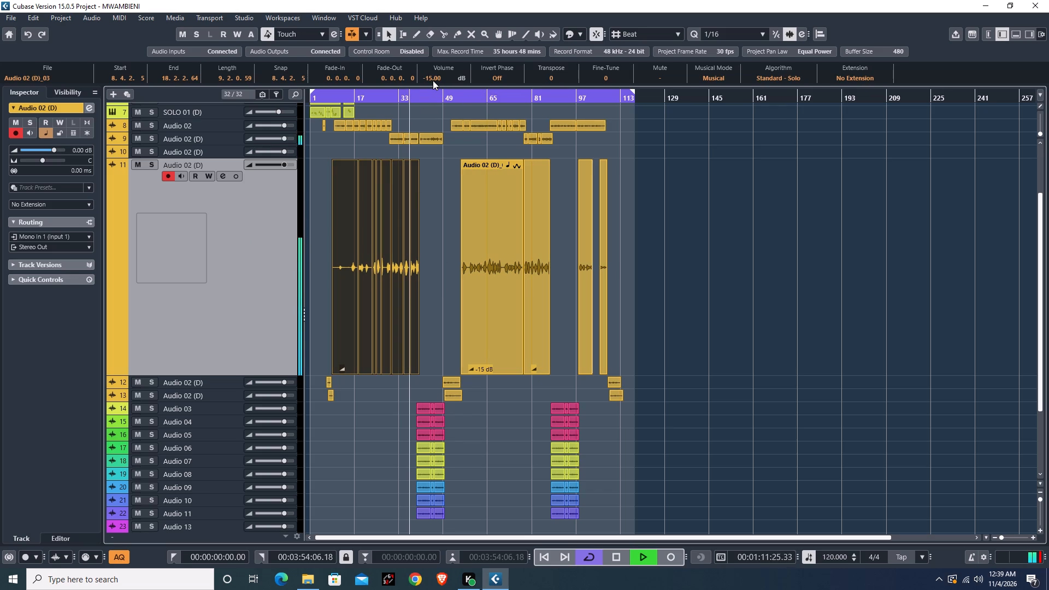
scroll(433, 80, up, 1)
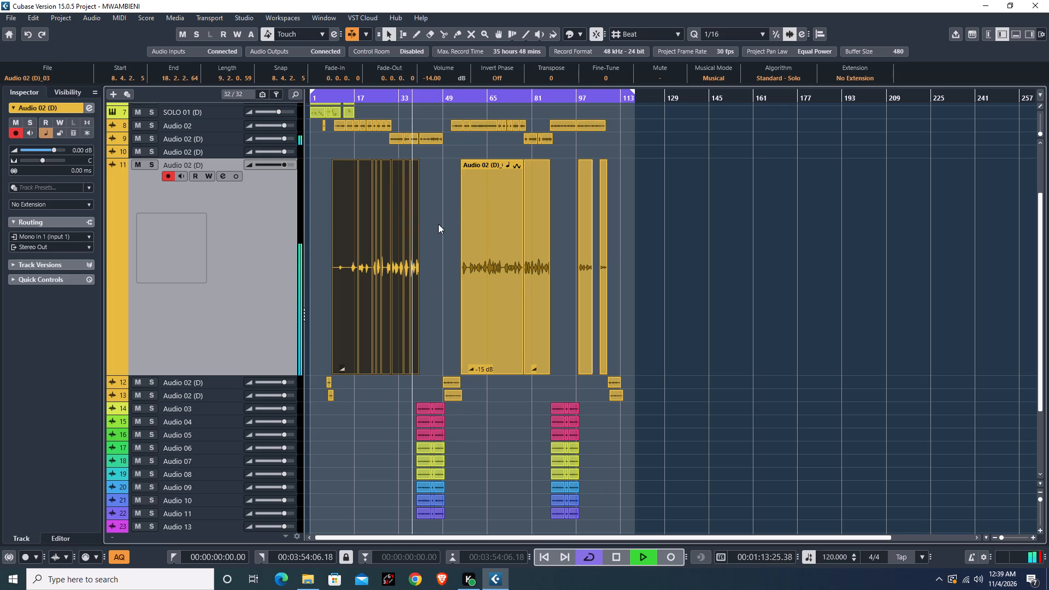
drag(448, 225, 542, 276)
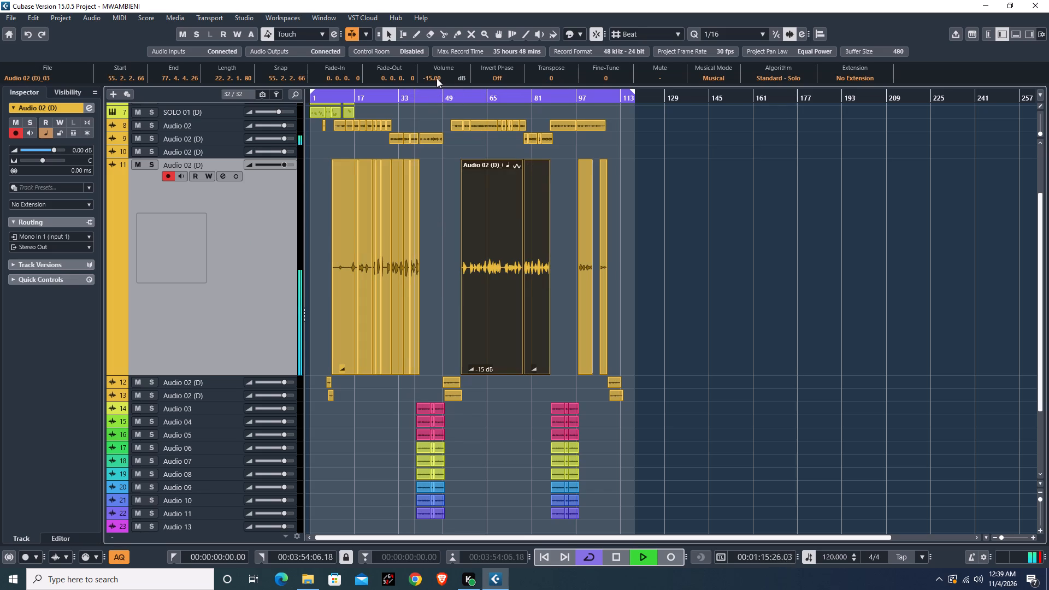
scroll(437, 78, up, 1)
drag(663, 256, 579, 291)
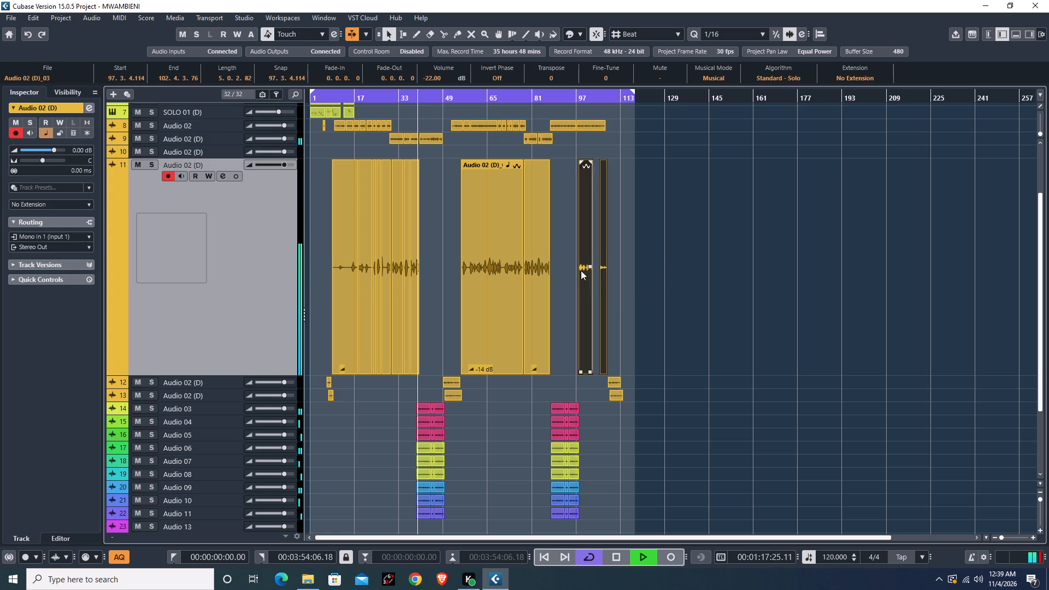
scroll(443, 81, up, 1)
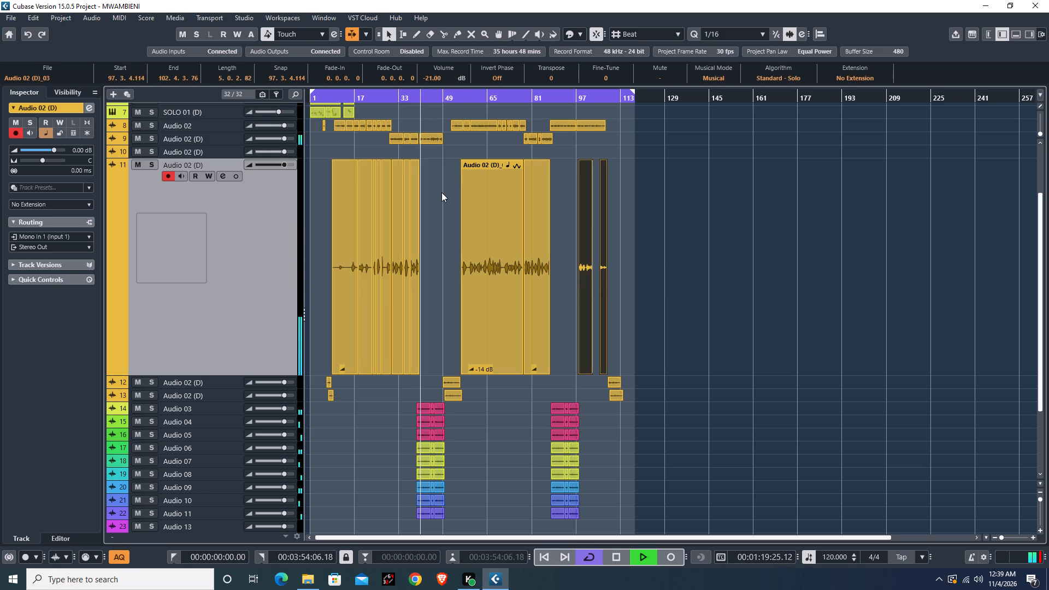
Replace the Auto-Tune EFX insert on track 12, Audio 02 (D), with Auto-Tune Pro.
click(225, 382)
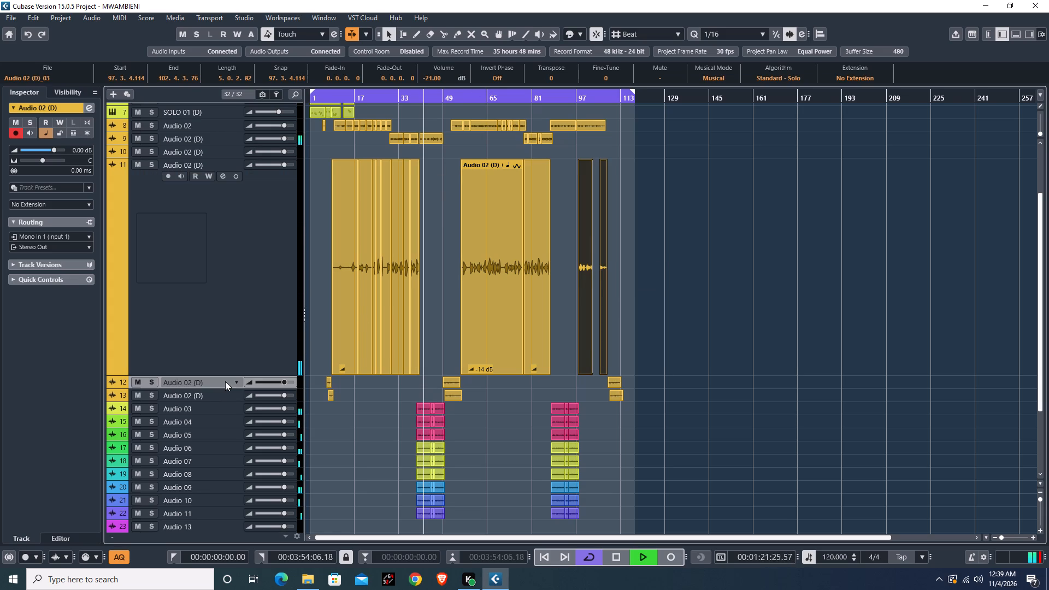
key(z)
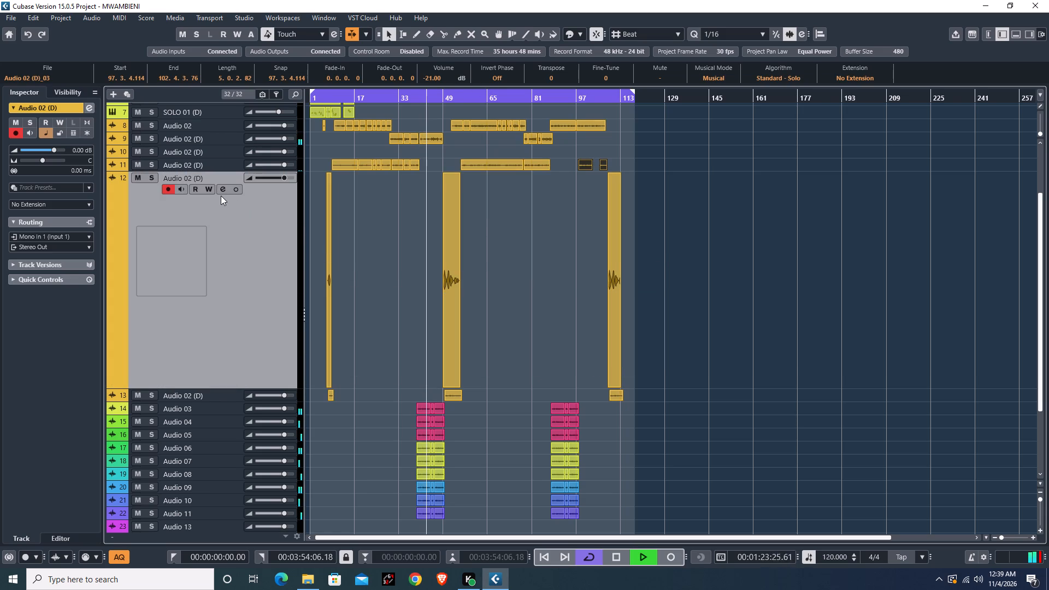
click(221, 191)
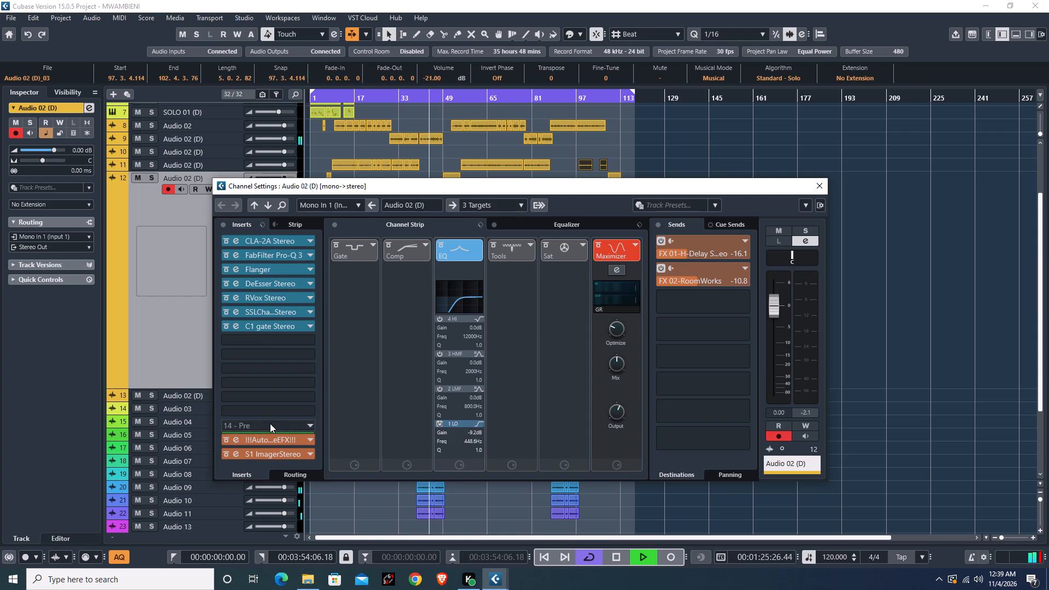
click(308, 439)
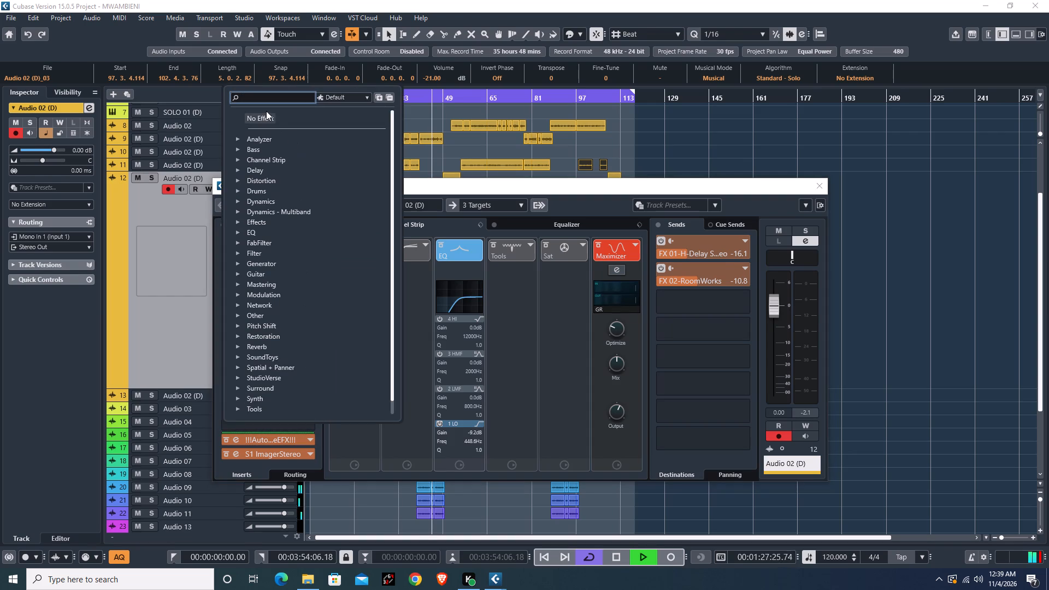
key(a)
key(u)
key(t)
key(o)
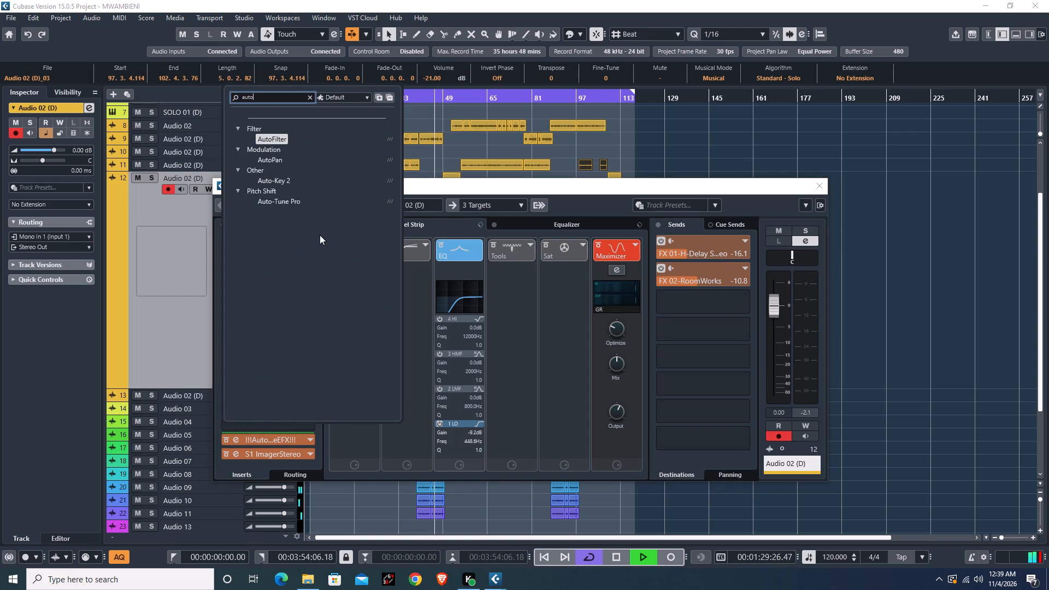
click(283, 199)
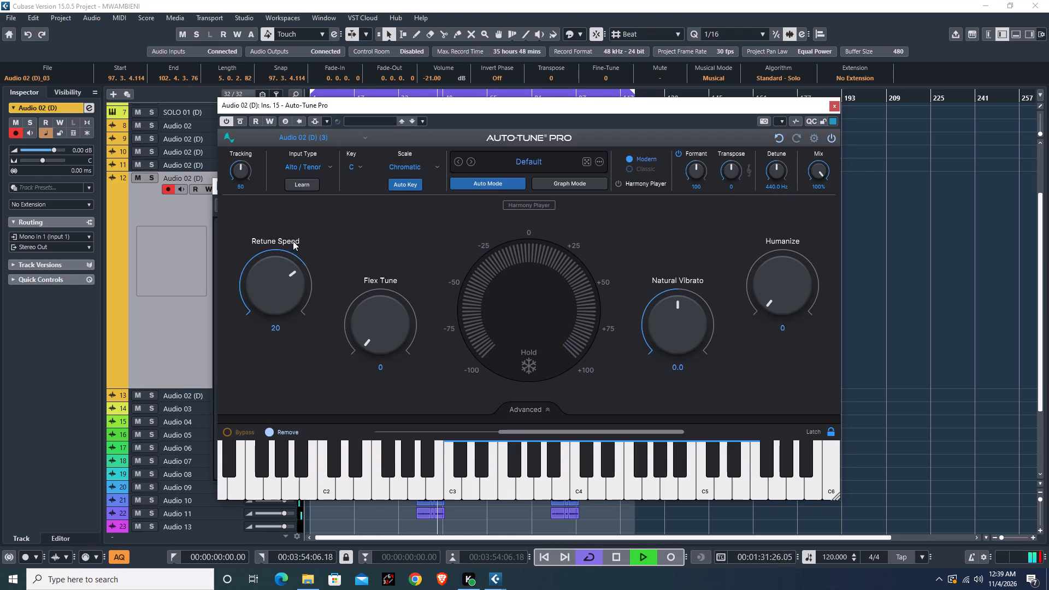
Set the Auto-Tune Pro key to F# and the scale to Major for track 12.
click(360, 167)
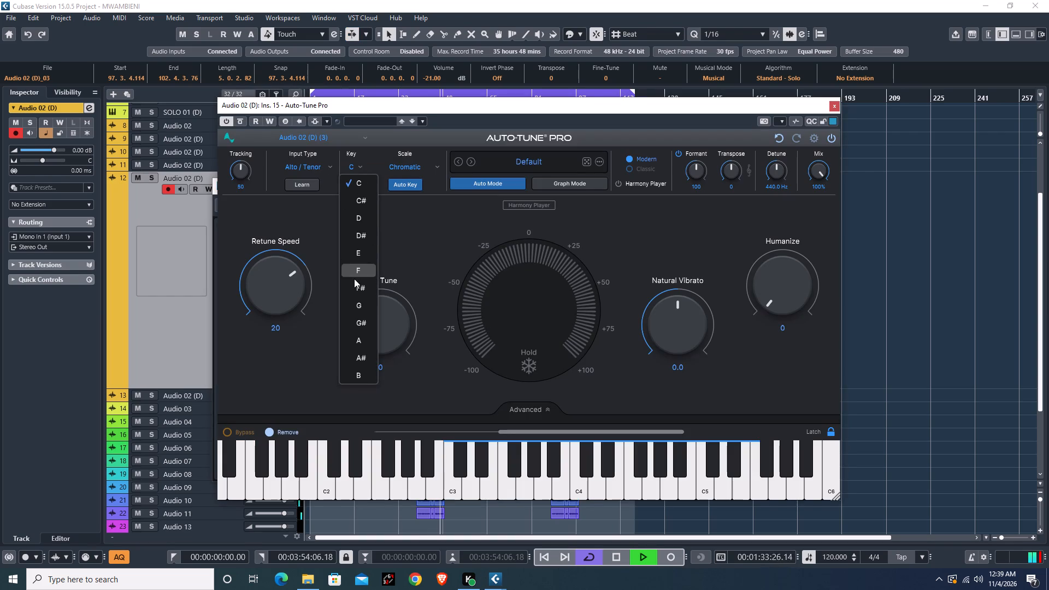
click(355, 284)
click(418, 171)
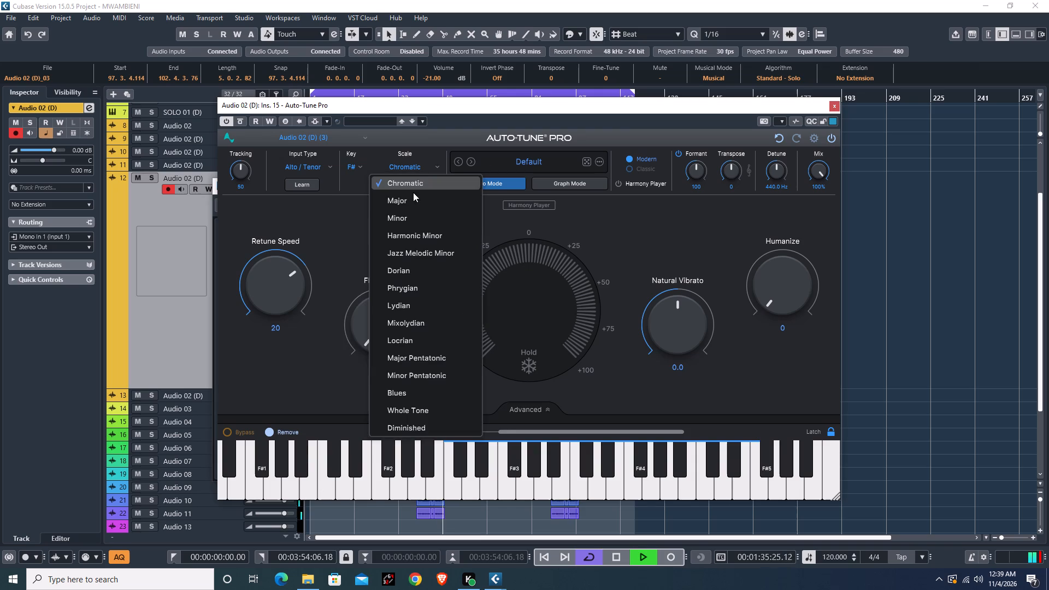
click(410, 200)
Set Retune Speed to 7 and raise Humanize slightly for track 12, and close the plug-in window.
drag(274, 278, 275, 267)
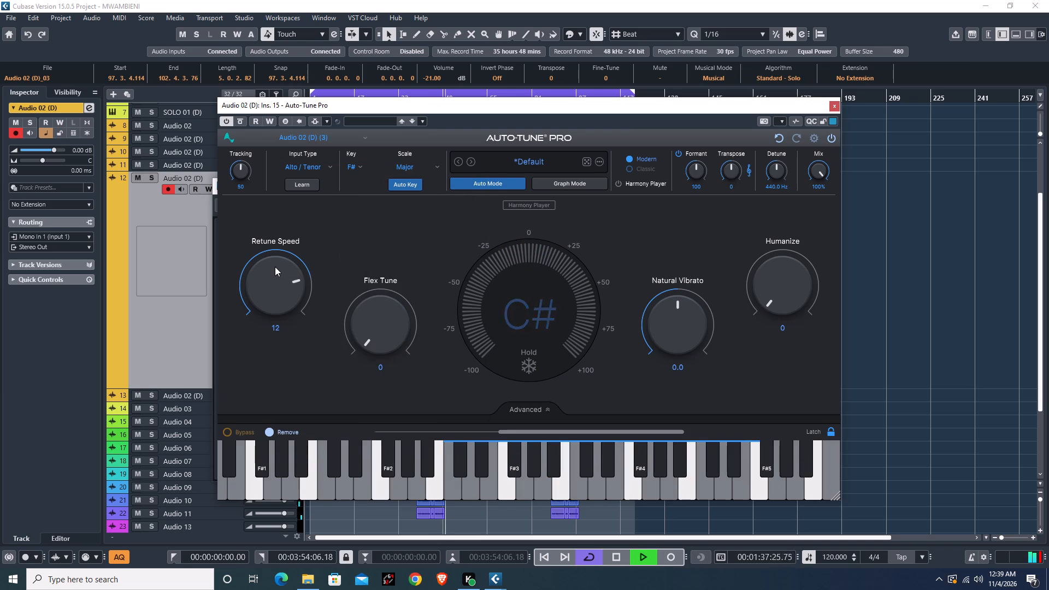
drag(275, 267, 274, 257)
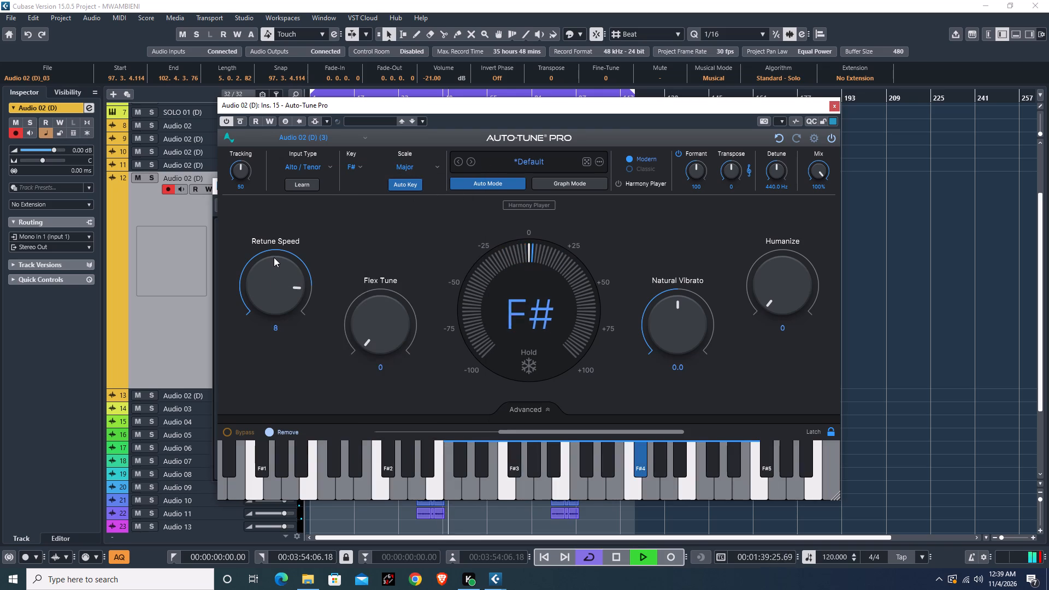
drag(274, 257, 273, 256)
drag(782, 273, 782, 267)
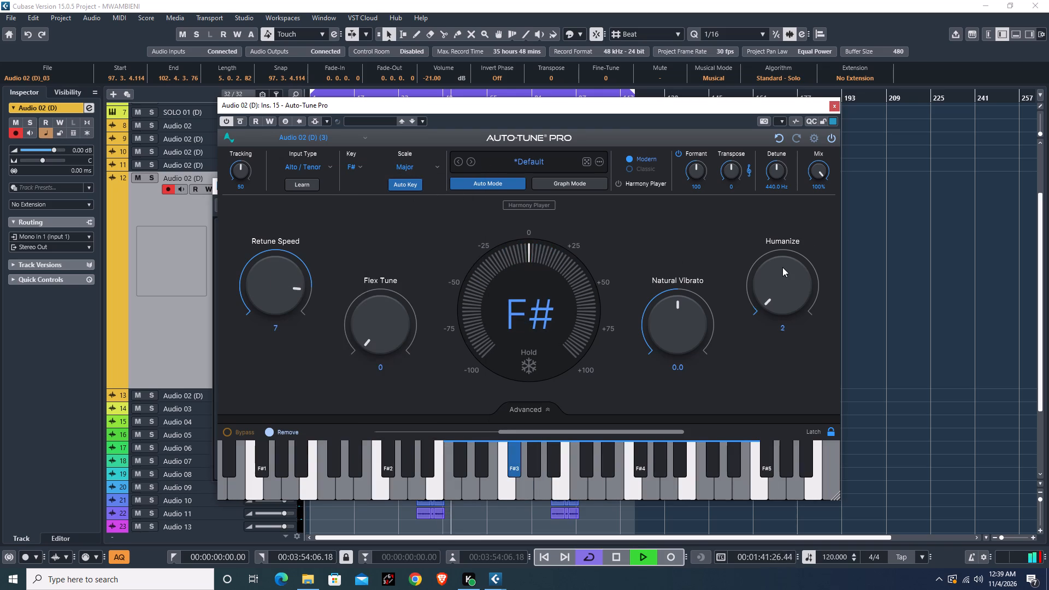
drag(782, 267, 782, 261)
click(830, 108)
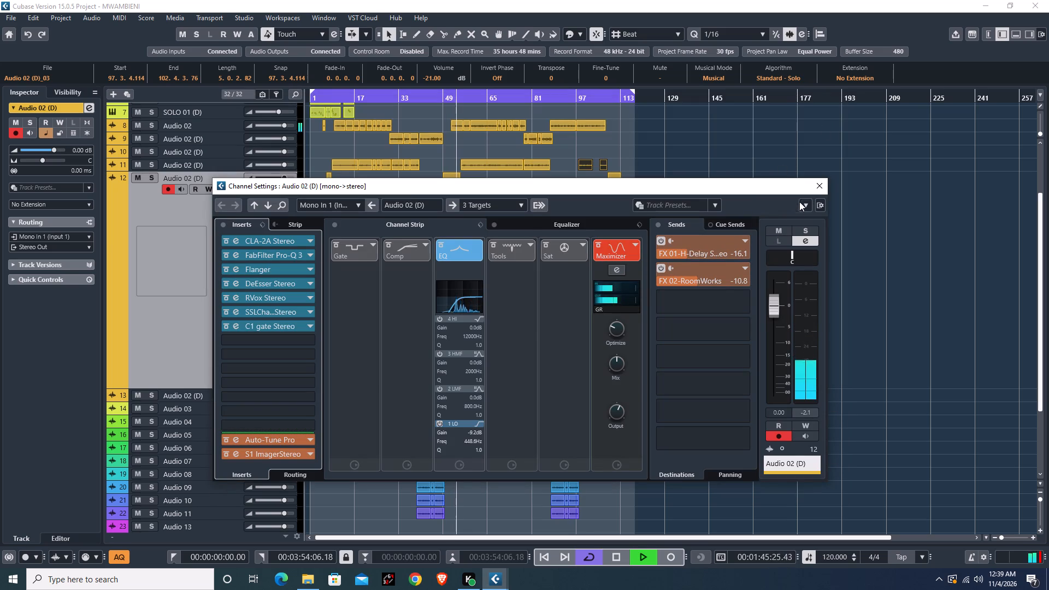
Load the Pensado 3D Width preset in track 12's S1 Imager insert and close the plug-in and Channel Settings windows.
click(238, 457)
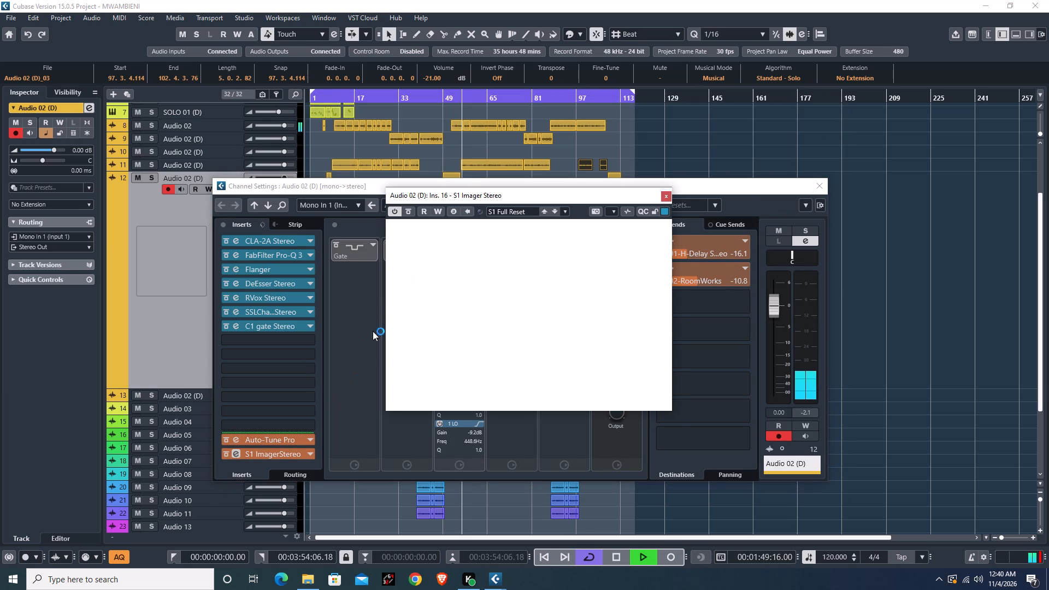
click(506, 213)
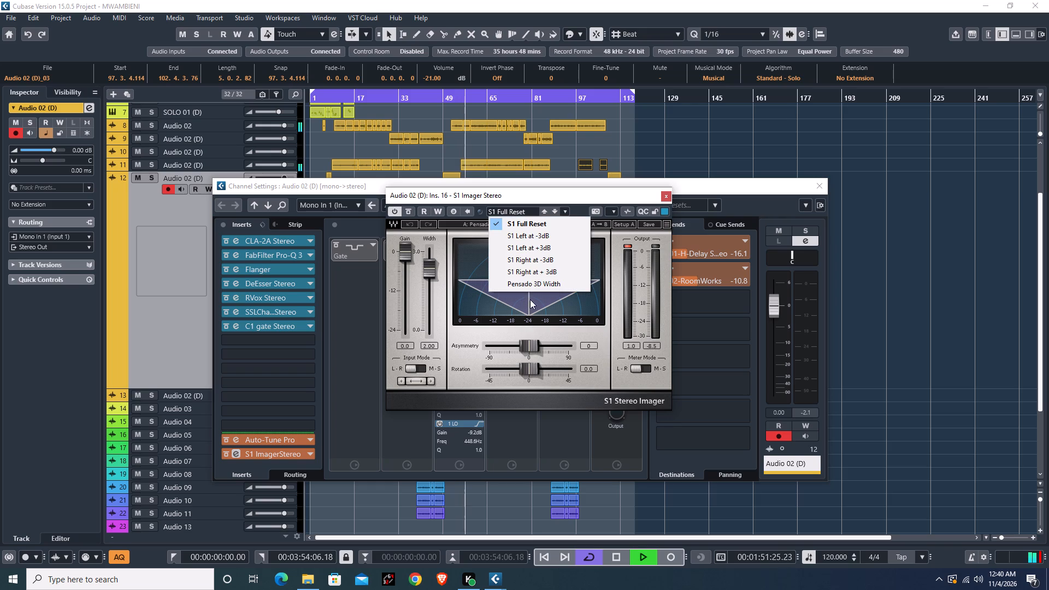
click(533, 282)
click(665, 197)
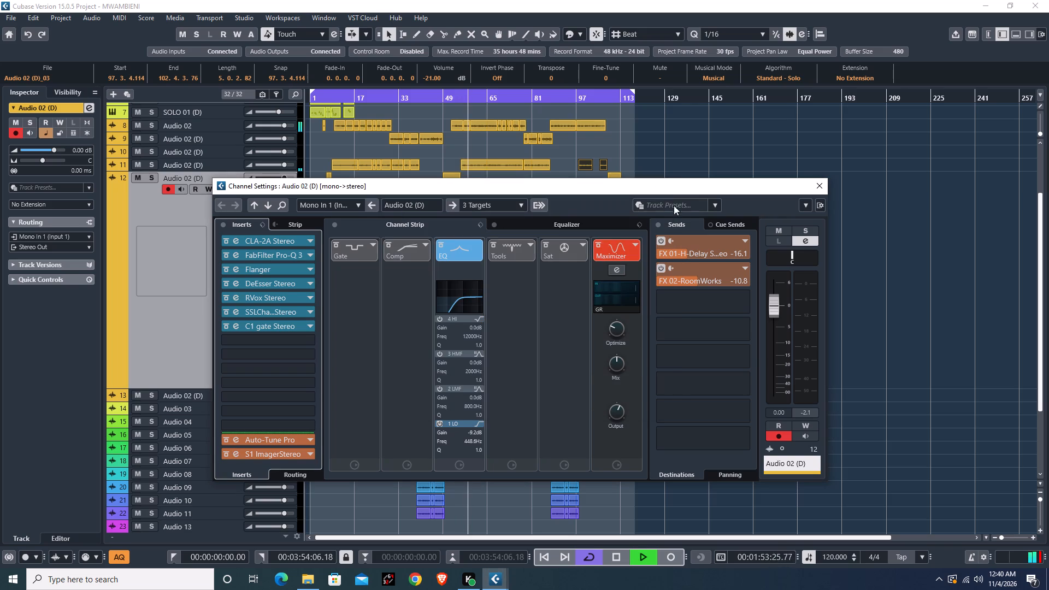
click(824, 189)
Select track 13, the last Audio 02 (D) duplicate.
scroll(696, 263, down, 1)
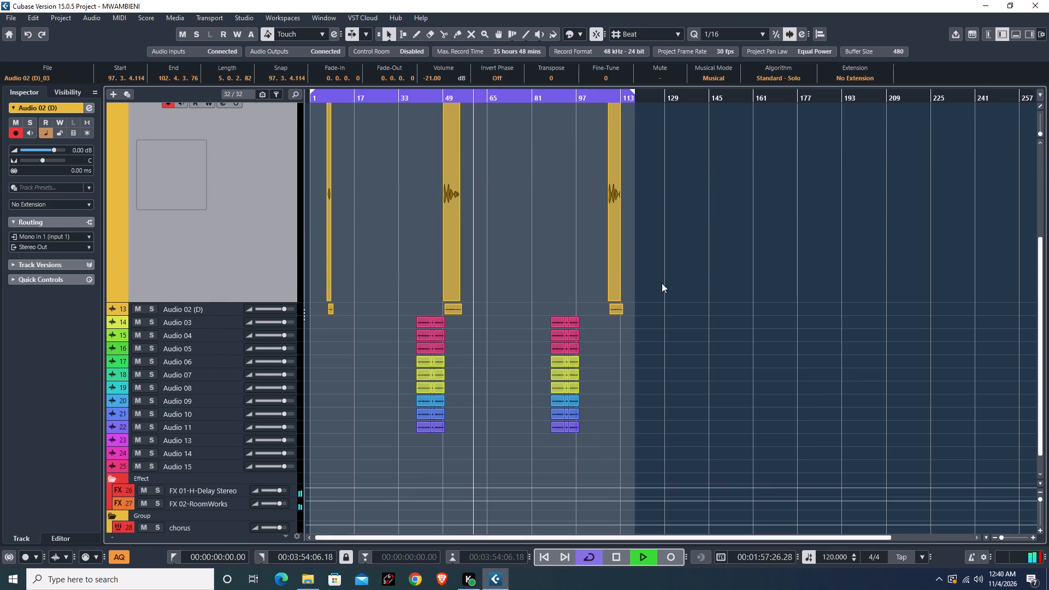
click(221, 306)
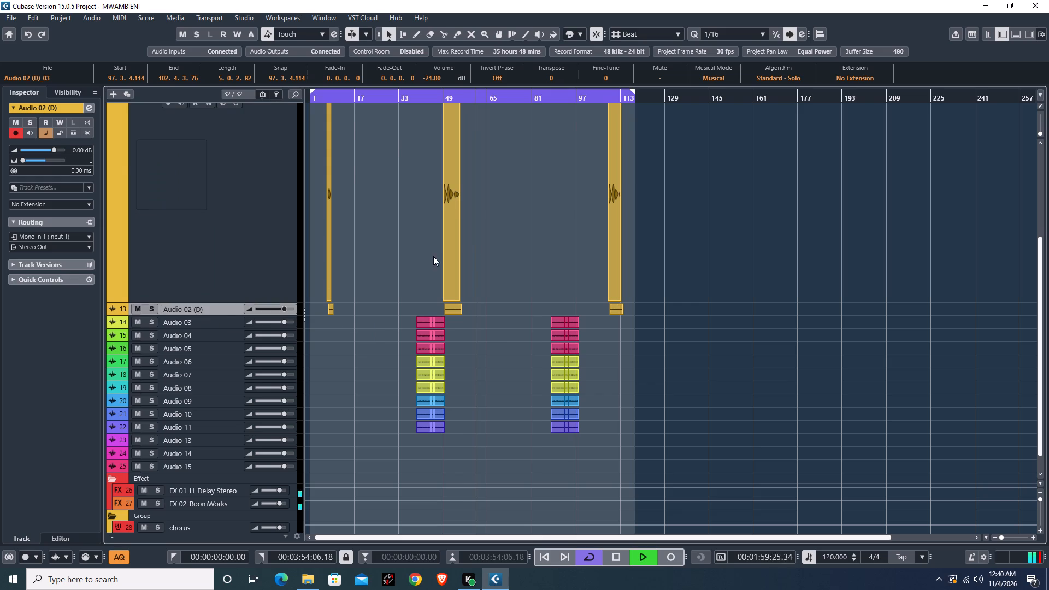
Raise the volume of track 11's middle event group, bringing its lead event to -12.00 dB.
scroll(475, 243, up, 5)
drag(497, 265, 537, 242)
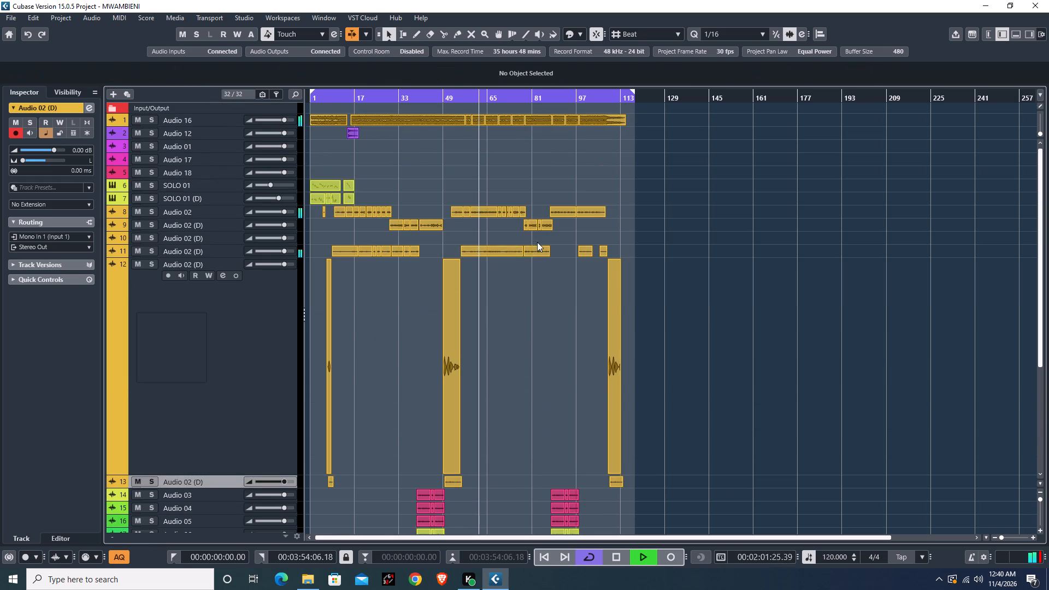
scroll(436, 74, up, 2)
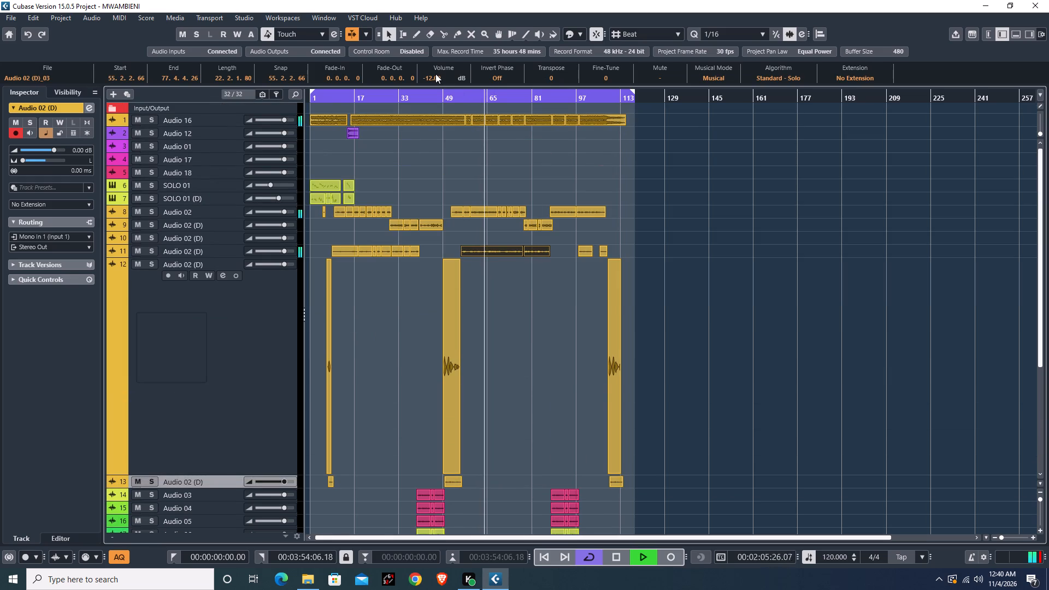
scroll(439, 76, up, 1)
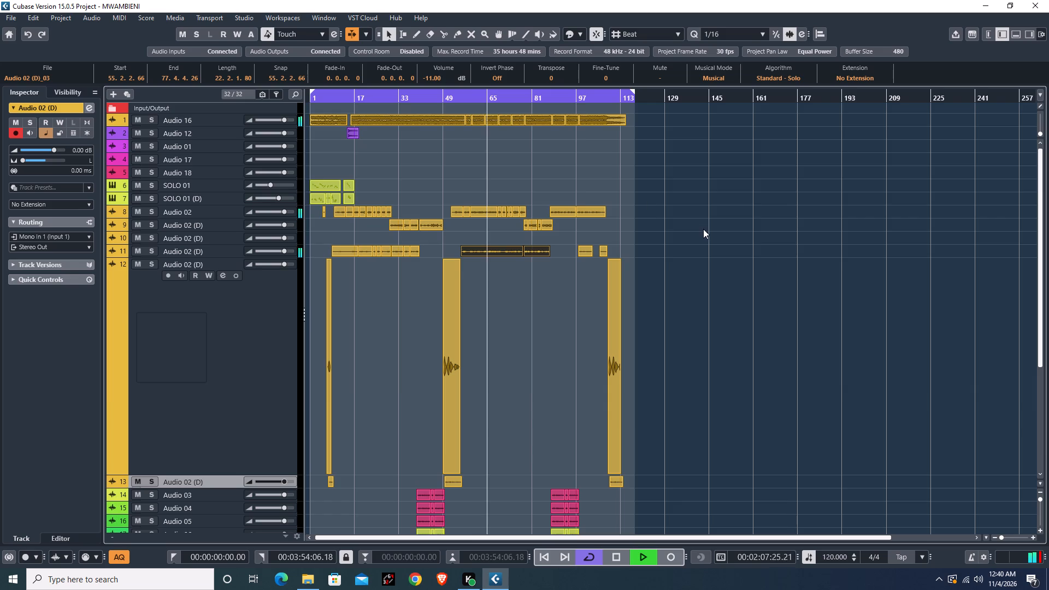
scroll(703, 231, down, 2)
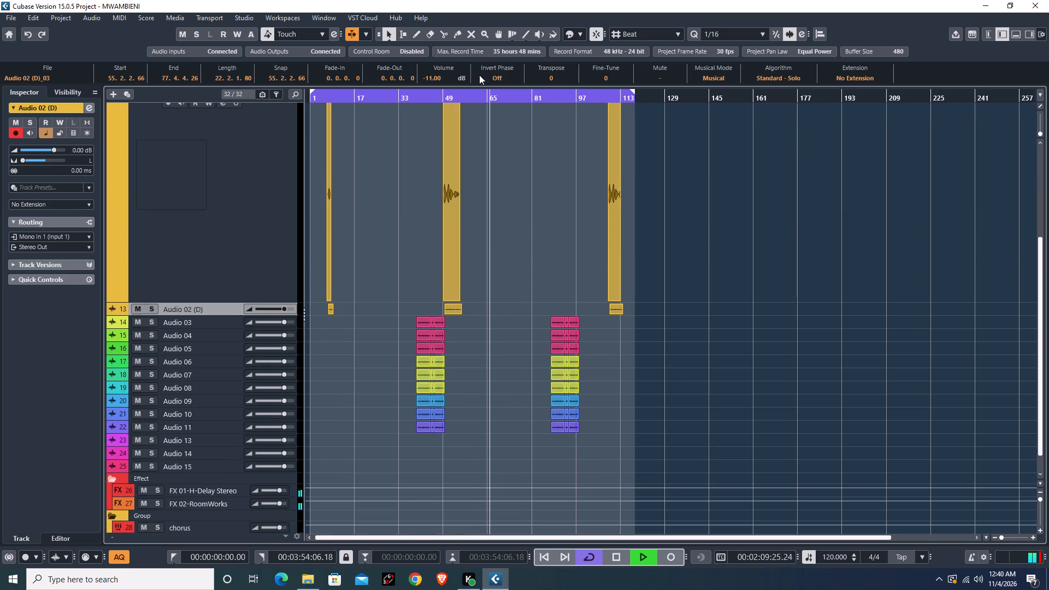
scroll(439, 77, down, 1)
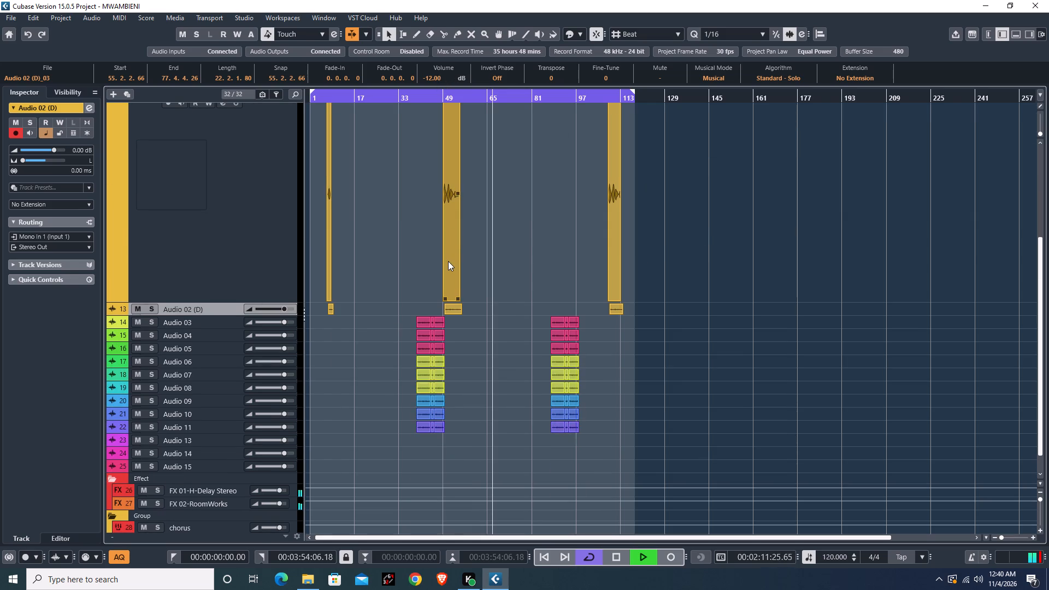
Replace the Auto-Tune EFX insert on track 13, Audio 02 (D), with Auto-Tune Pro.
key(z)
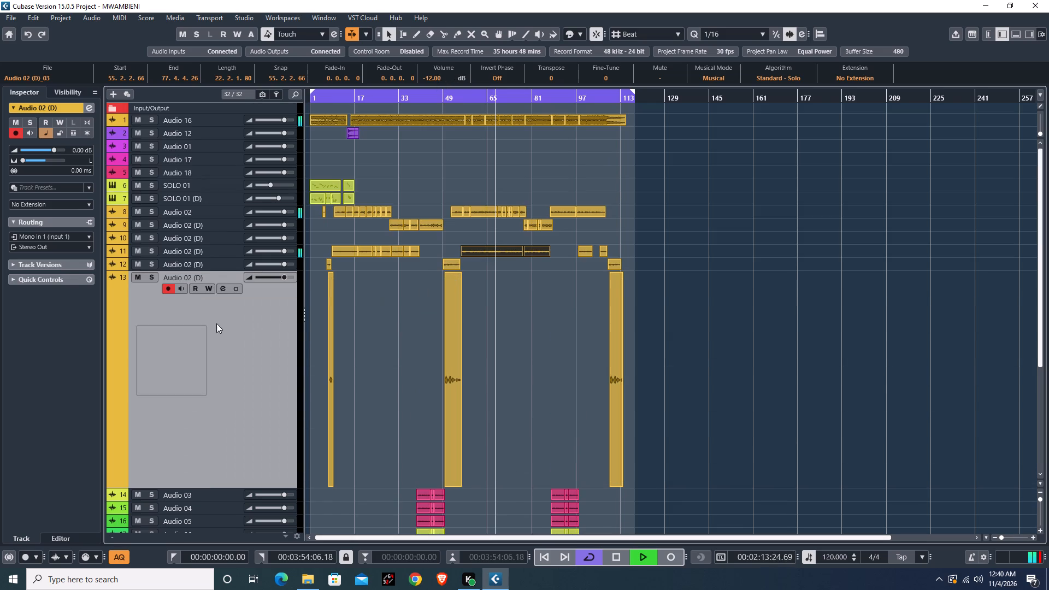
click(224, 285)
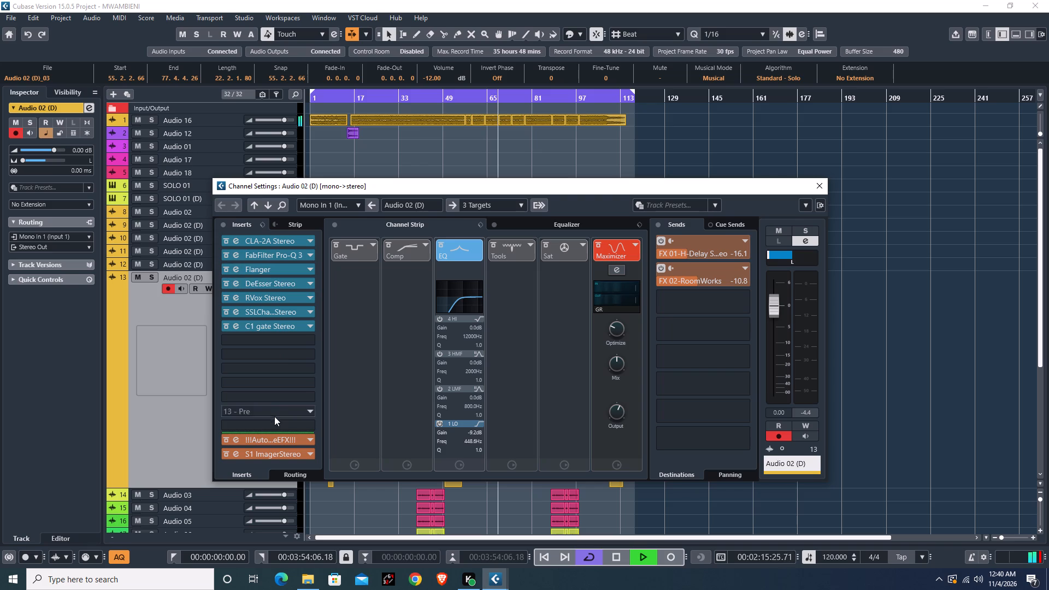
click(309, 438)
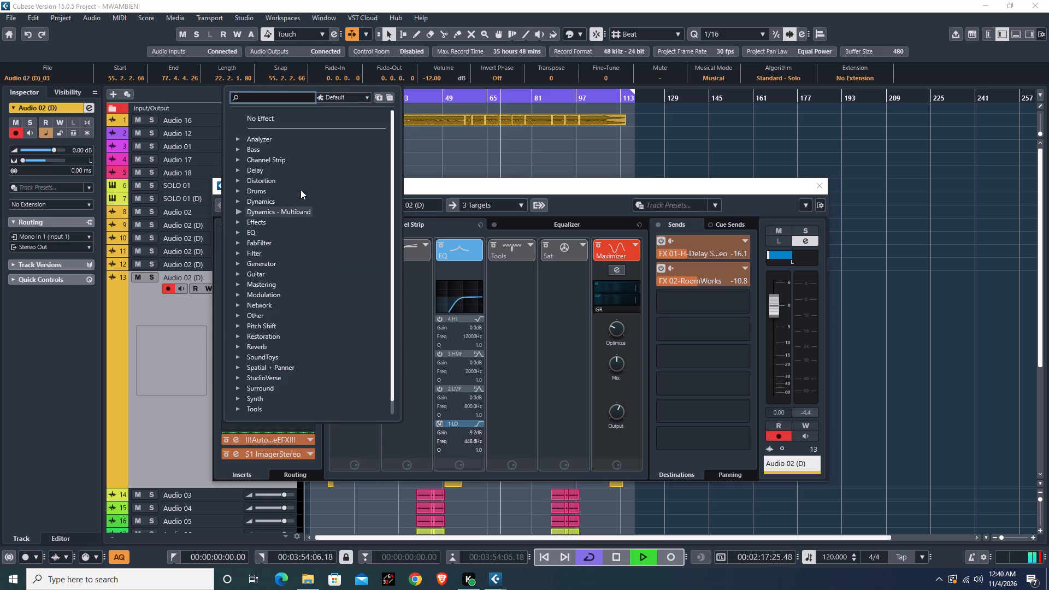
key(a)
text(ut)
key(o)
click(282, 200)
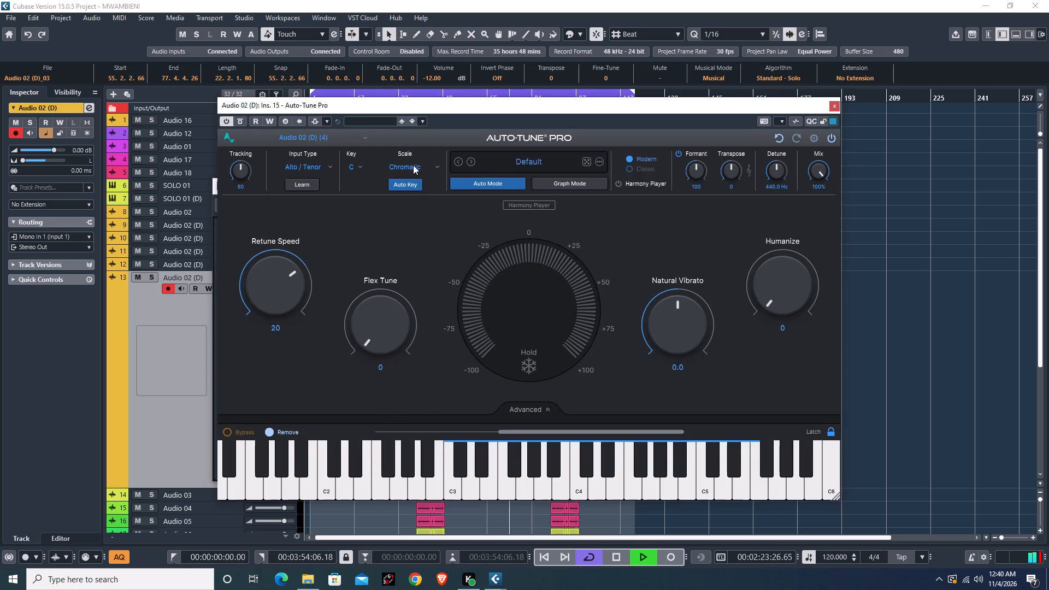
Set the Auto-Tune Pro scale to Major and the key to F# for track 13.
click(413, 165)
click(417, 199)
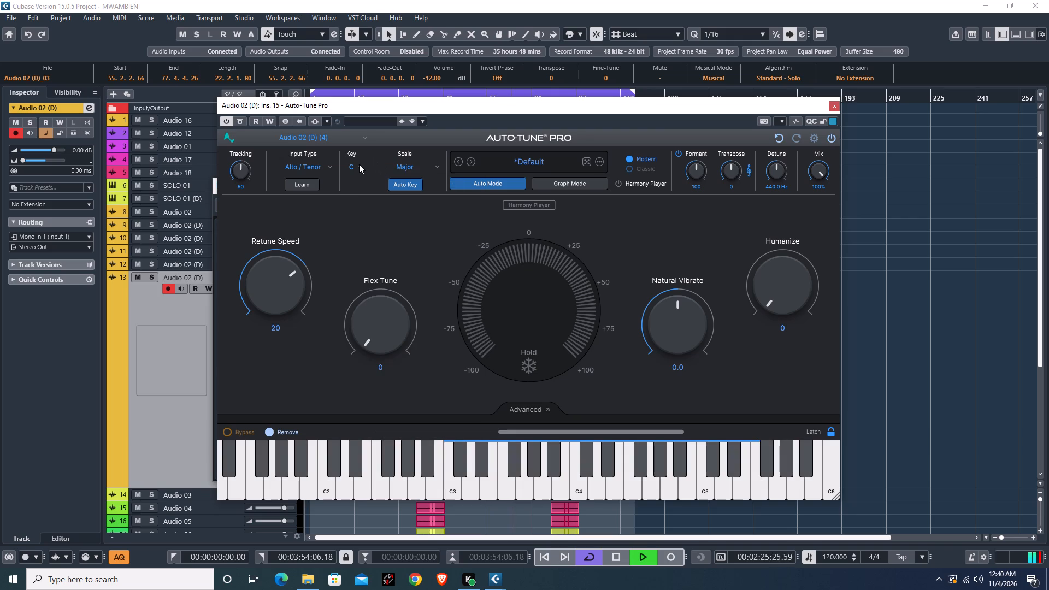
click(359, 164)
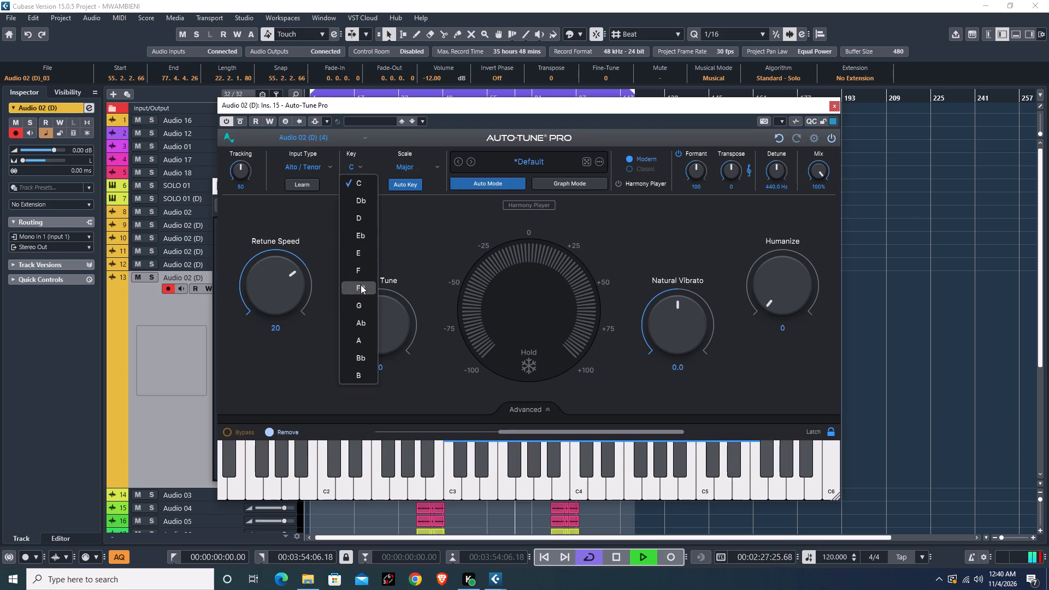
click(361, 285)
Set Retune Speed to 6 and raise Humanize for track 13, and close the plug-in and Channel Settings windows.
drag(298, 291, 300, 276)
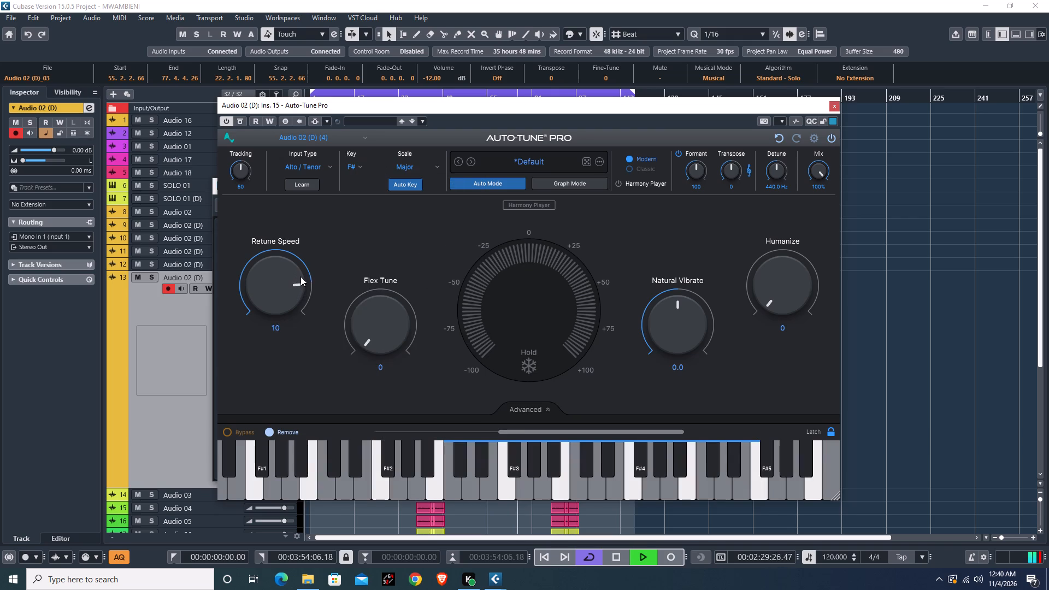
drag(300, 276, 300, 268)
drag(766, 278, 766, 265)
click(836, 108)
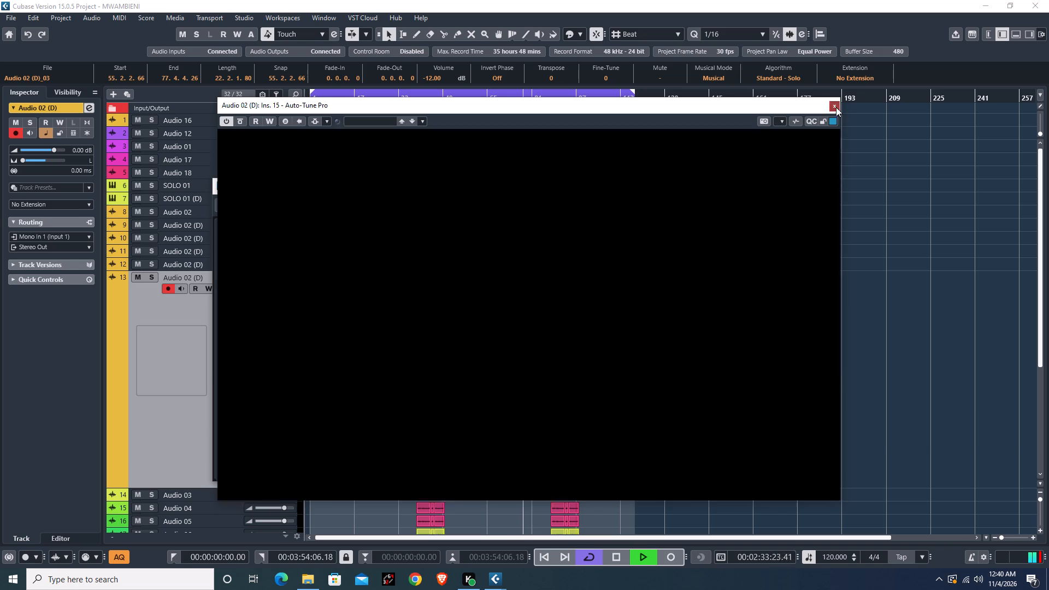
click(818, 188)
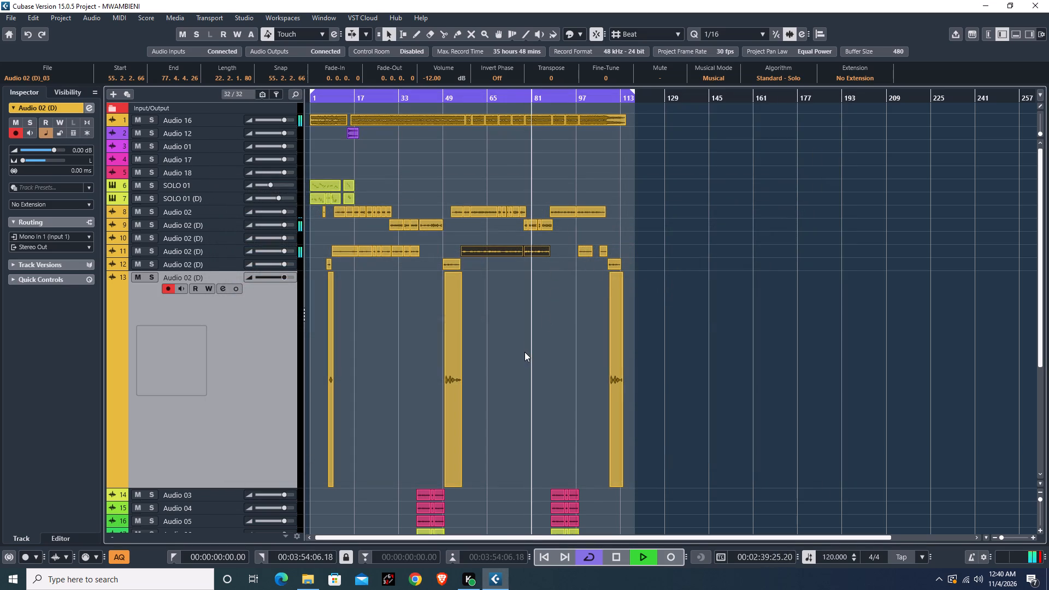
Raise the volume of all the beat events on track 1, Audio 16, bringing the lead event to 1.00 dB.
scroll(659, 367, up, 2)
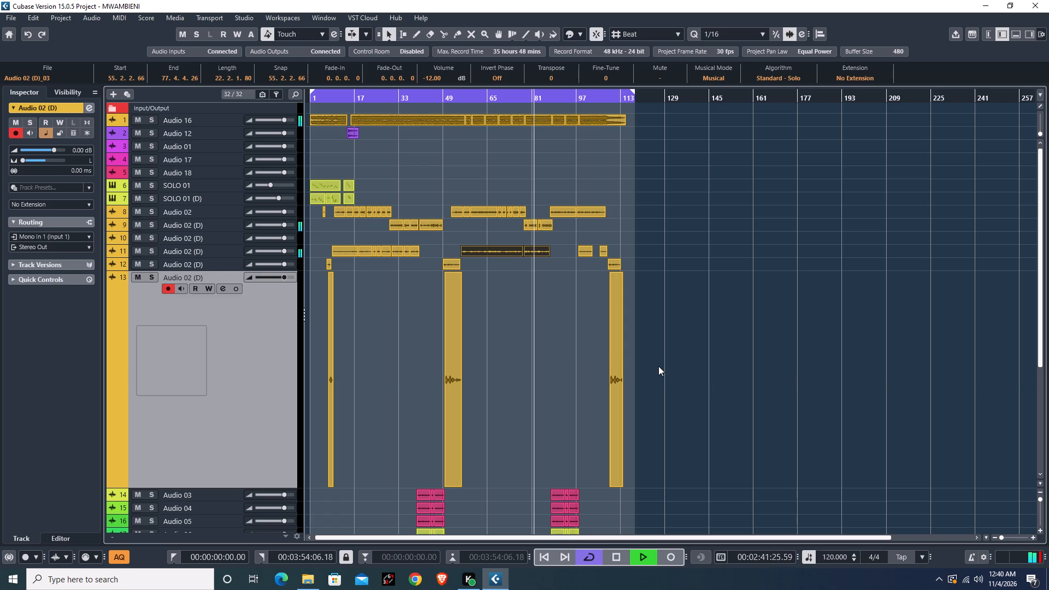
drag(641, 118, 340, 118)
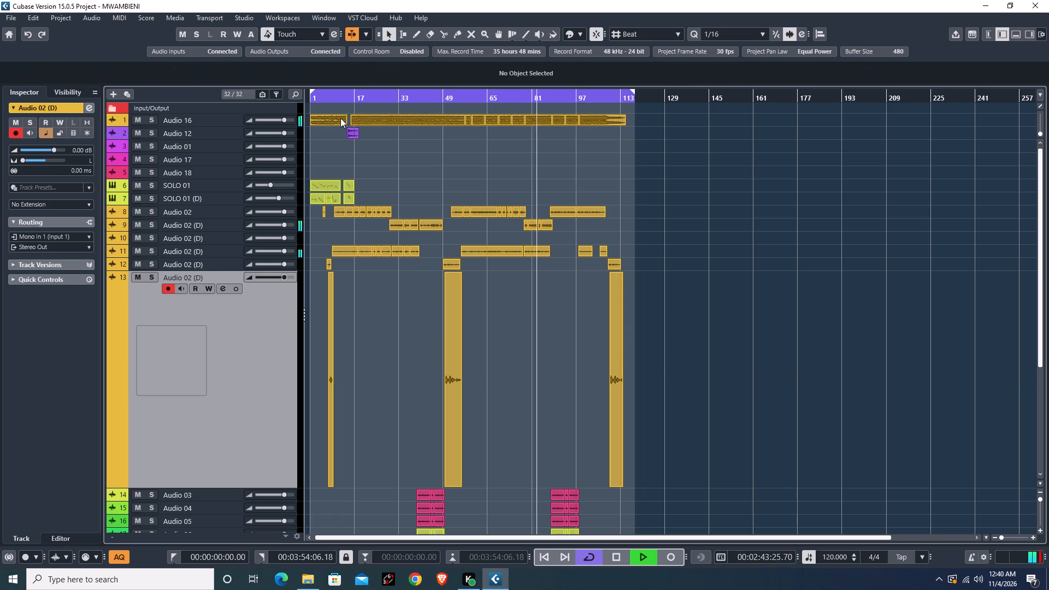
drag(340, 118, 328, 118)
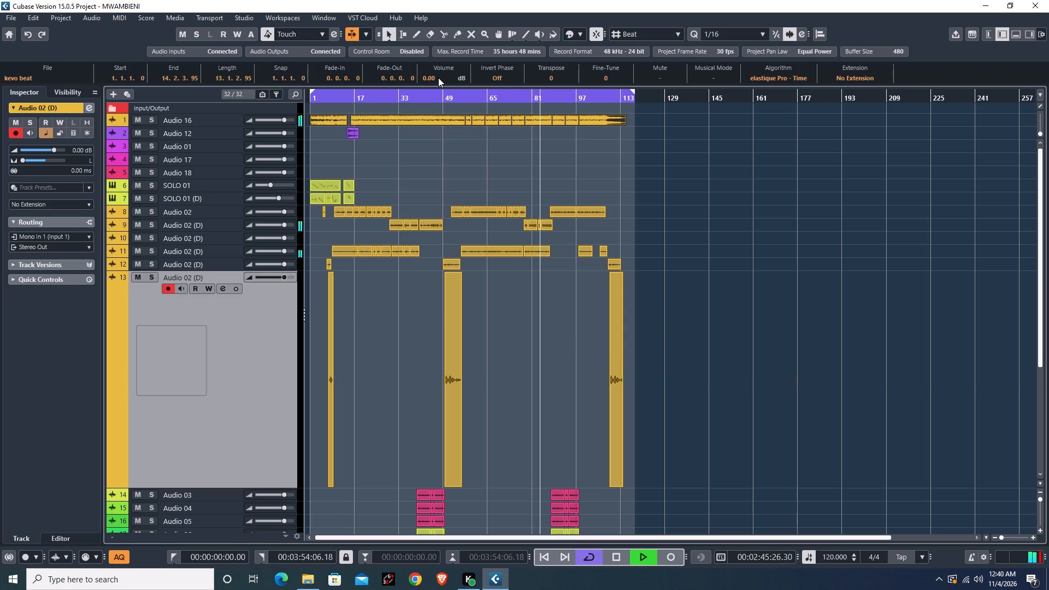
scroll(437, 77, up, 1)
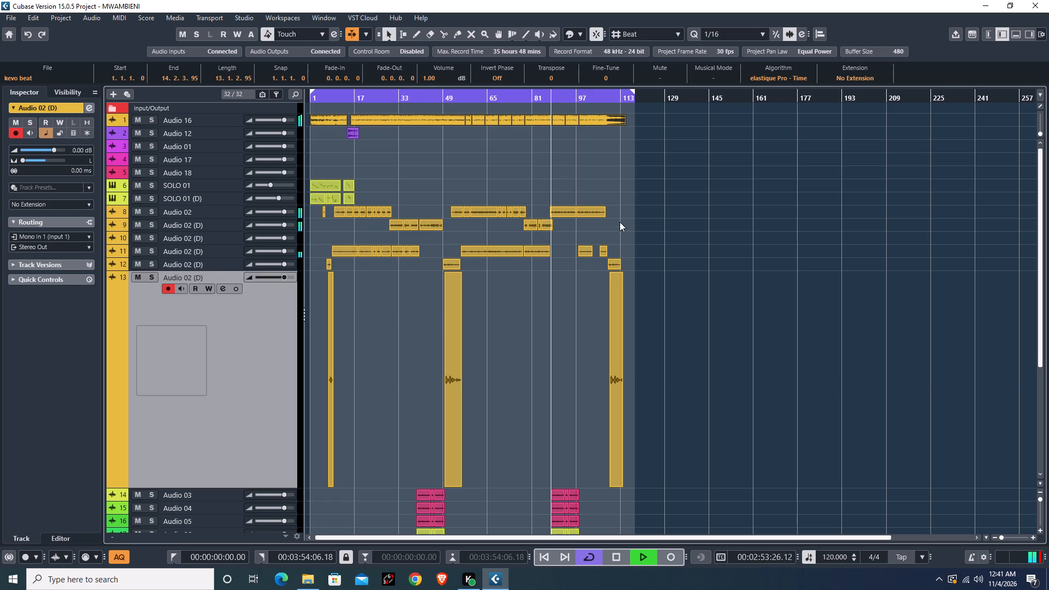
Raise the volume of the last event group on track 8, Audio 02, to -10.00 dB for its lead event, and stop playback.
drag(620, 197, 567, 219)
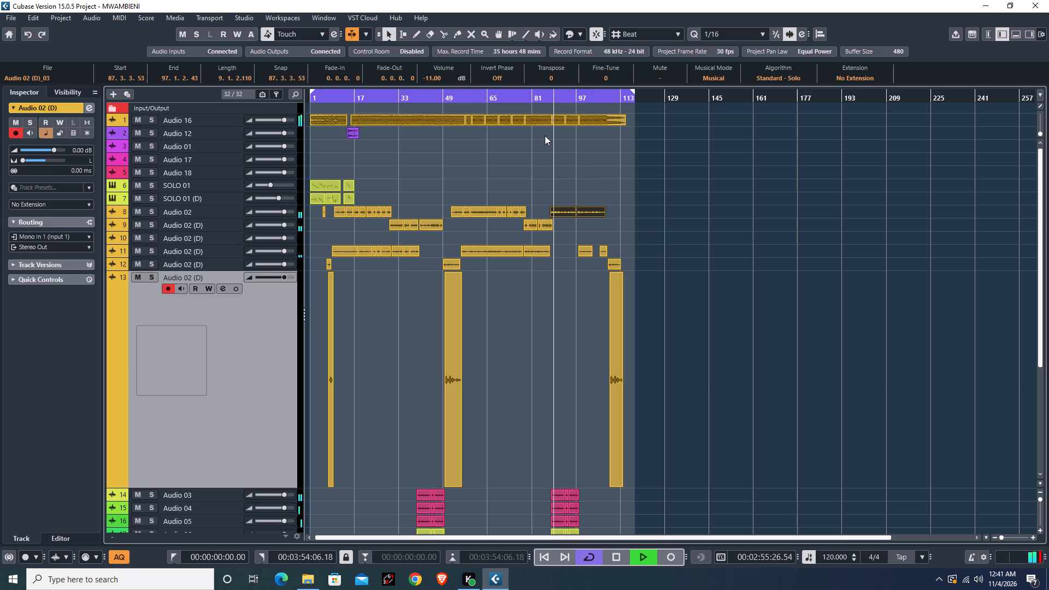
scroll(433, 79, up, 1)
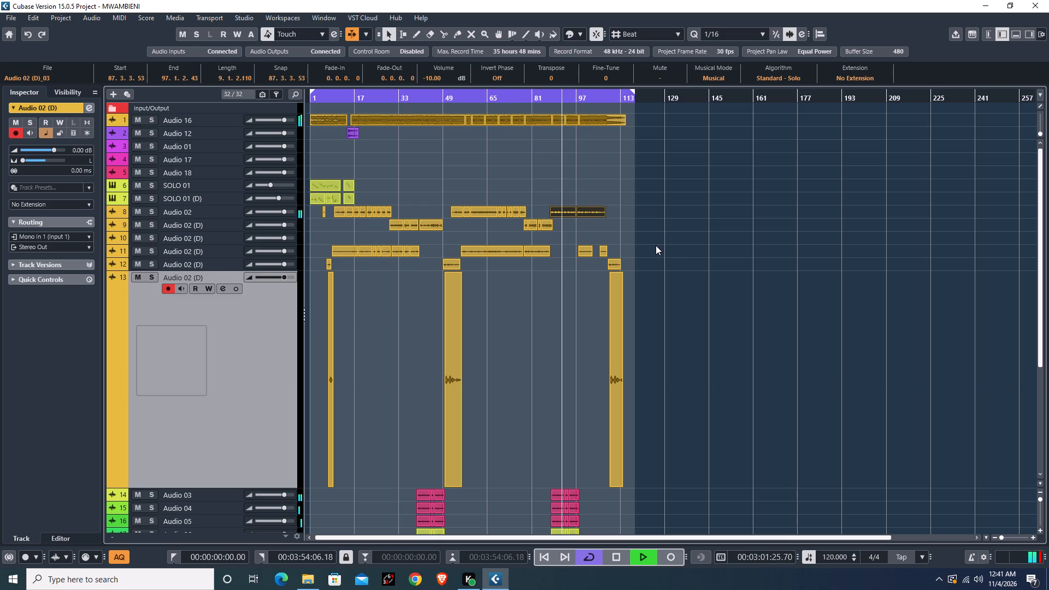
key(space)
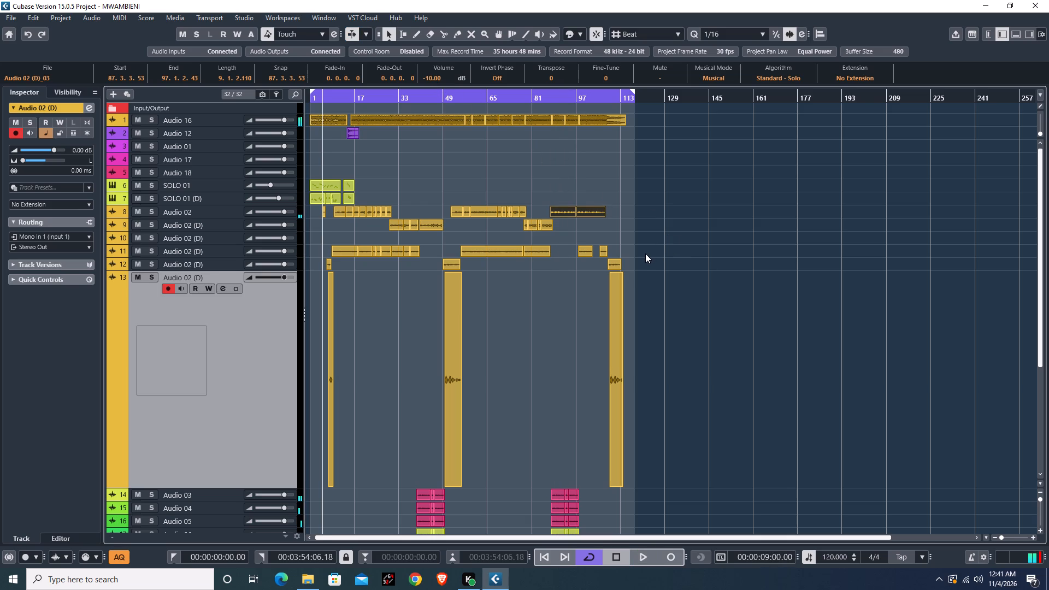
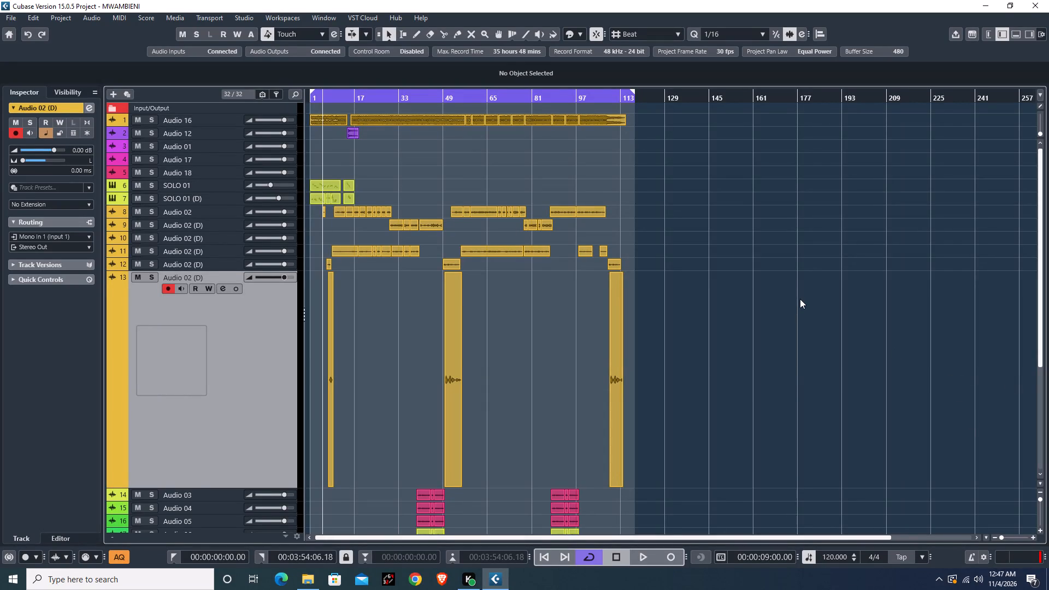
Start and stop playback repeatedly around the 9-second position to check how the transport responds.
key(space)
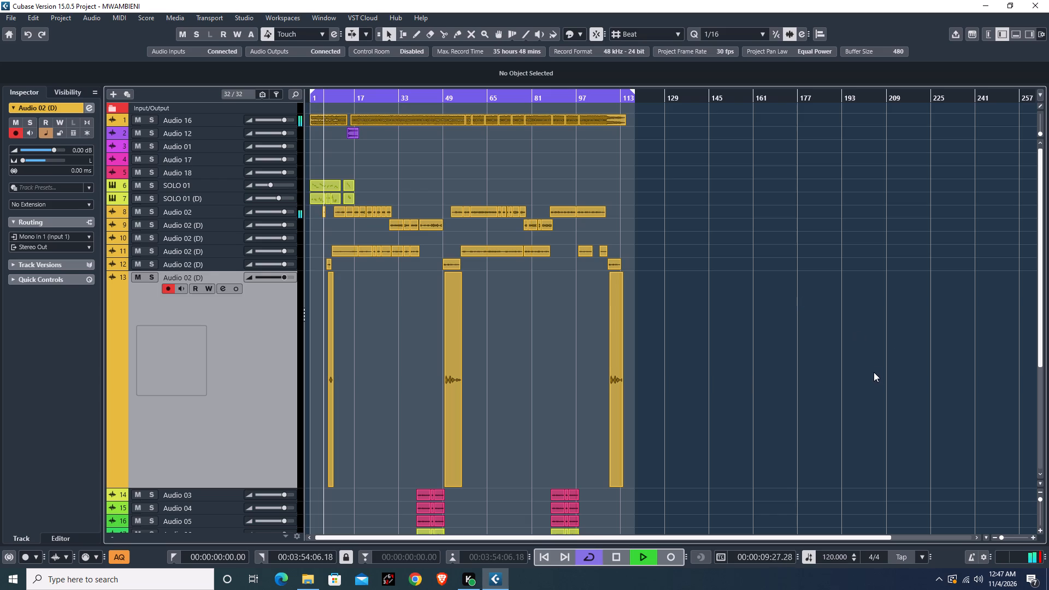
key(space)
key(space)
key(space)
key(space)
key(space)
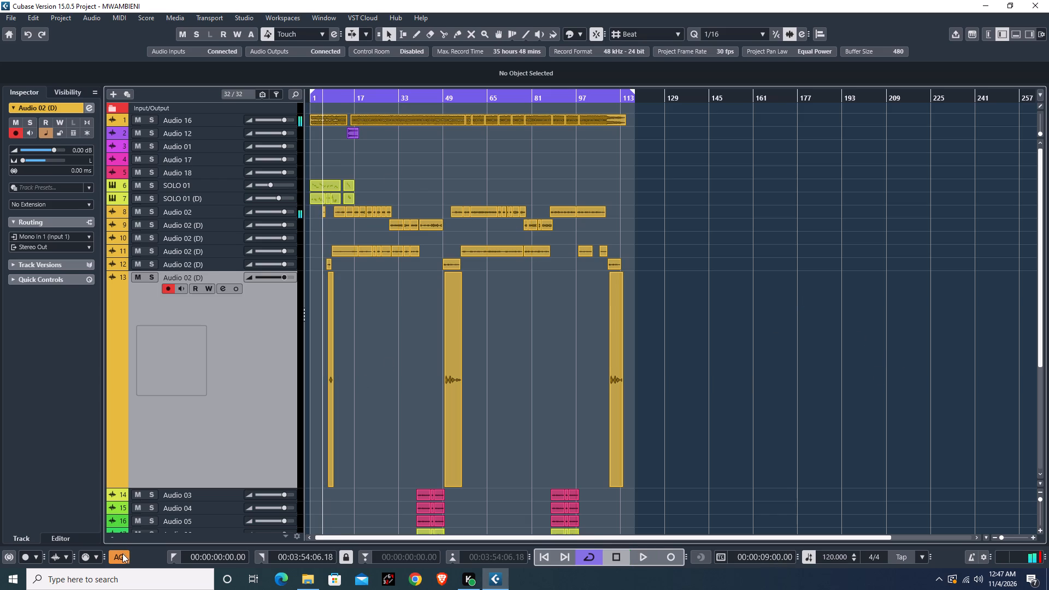
Turn off Auto Quantize and play the project from the 9-second position before stopping playback.
click(122, 554)
key(space)
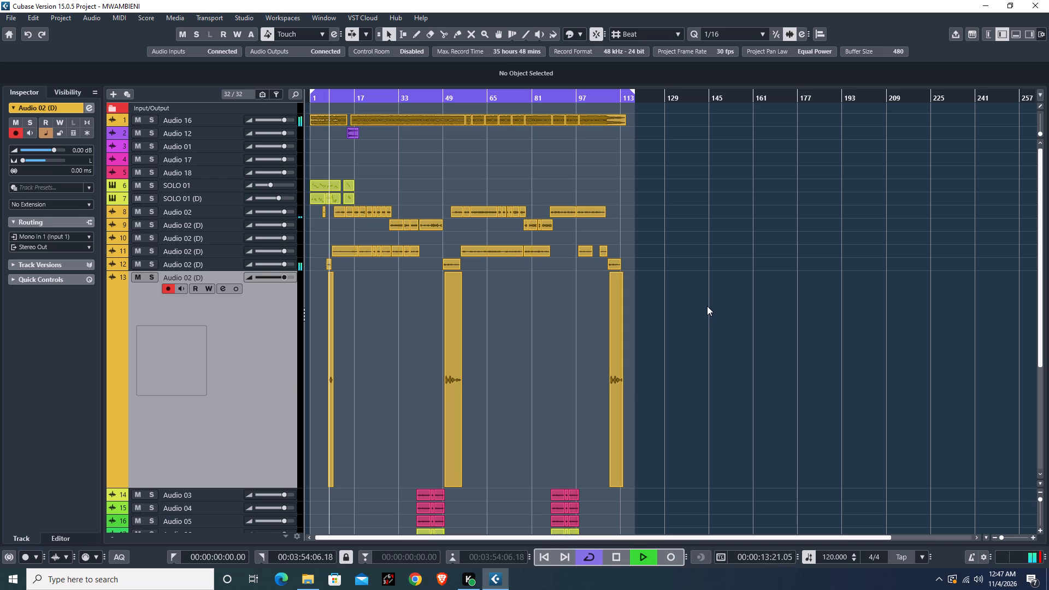
key(space)
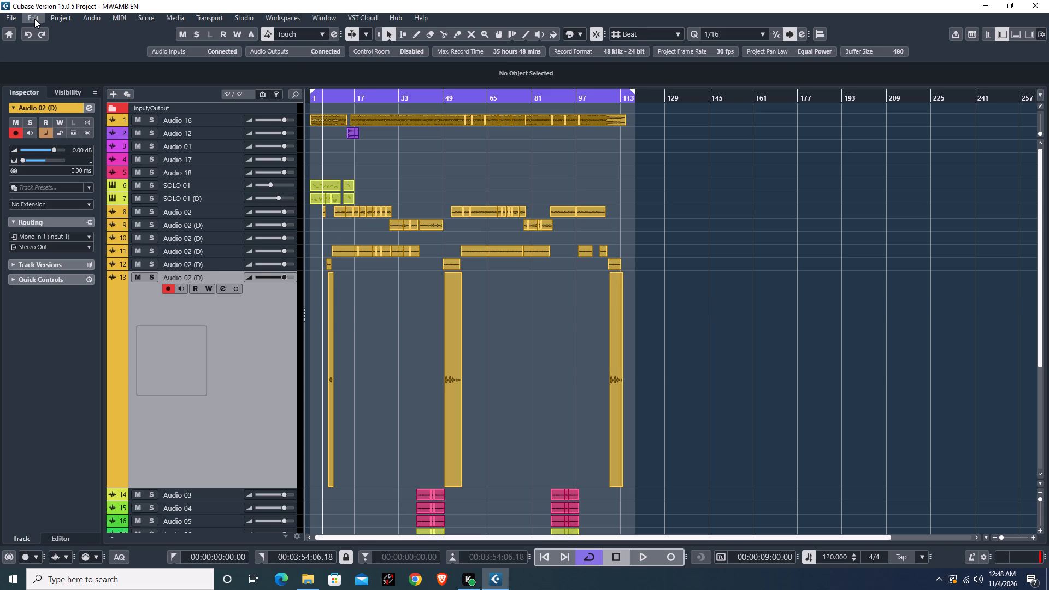
Review the Project Setup settings and close the window.
click(60, 16)
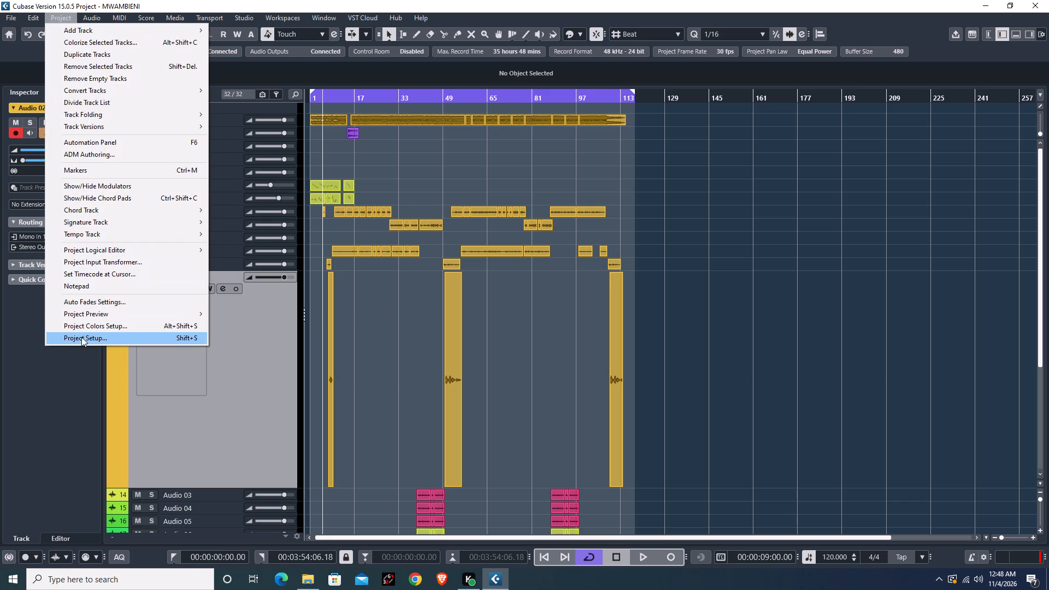
click(81, 337)
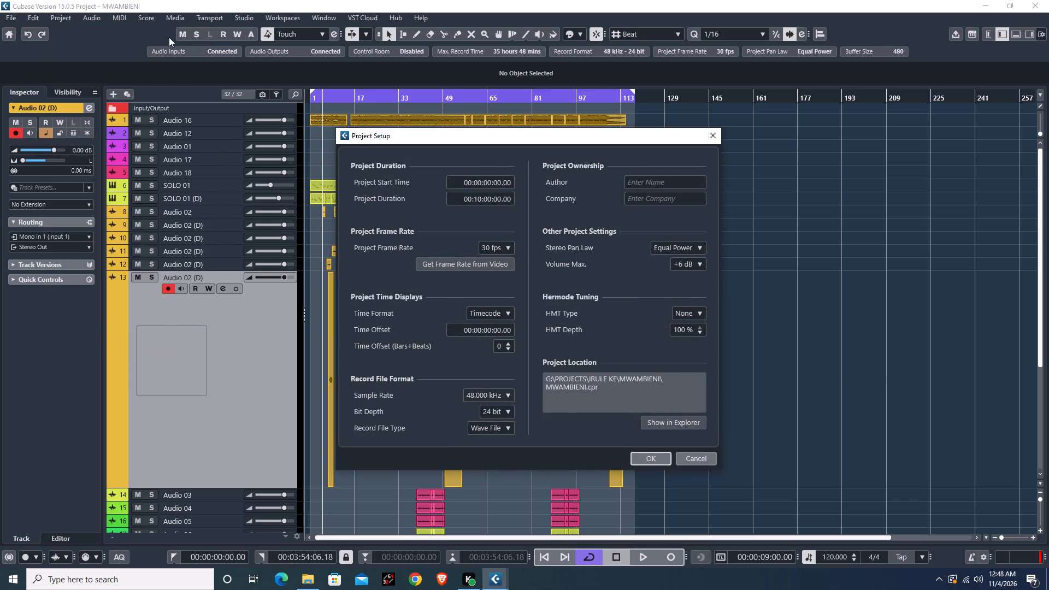
click(714, 137)
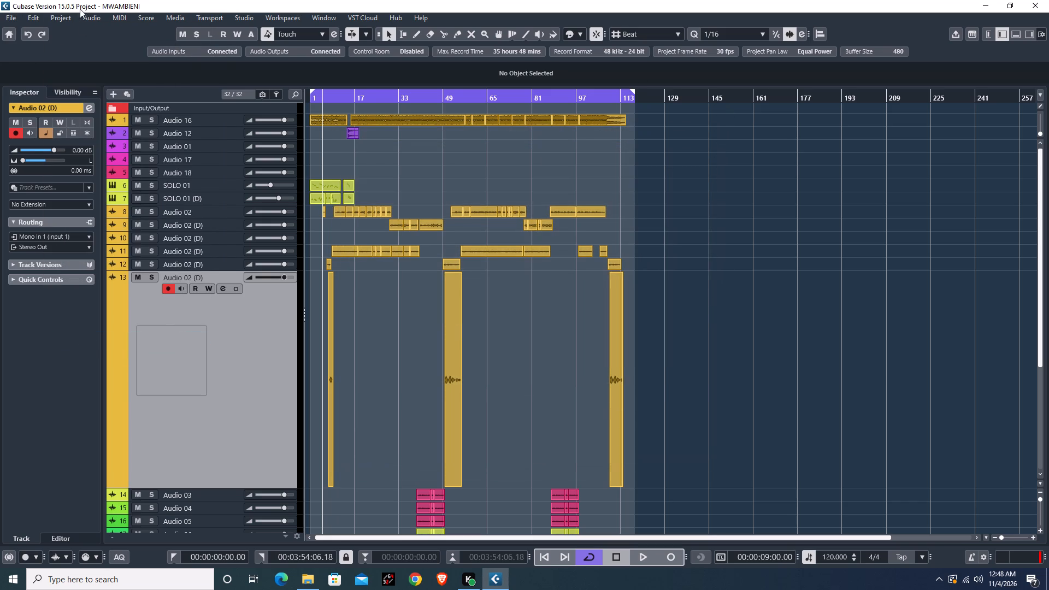
Enable Stop Playback while Winding and Locate when Clicked in Empty Space in the Transport preferences, and apply the changes.
click(5, 17)
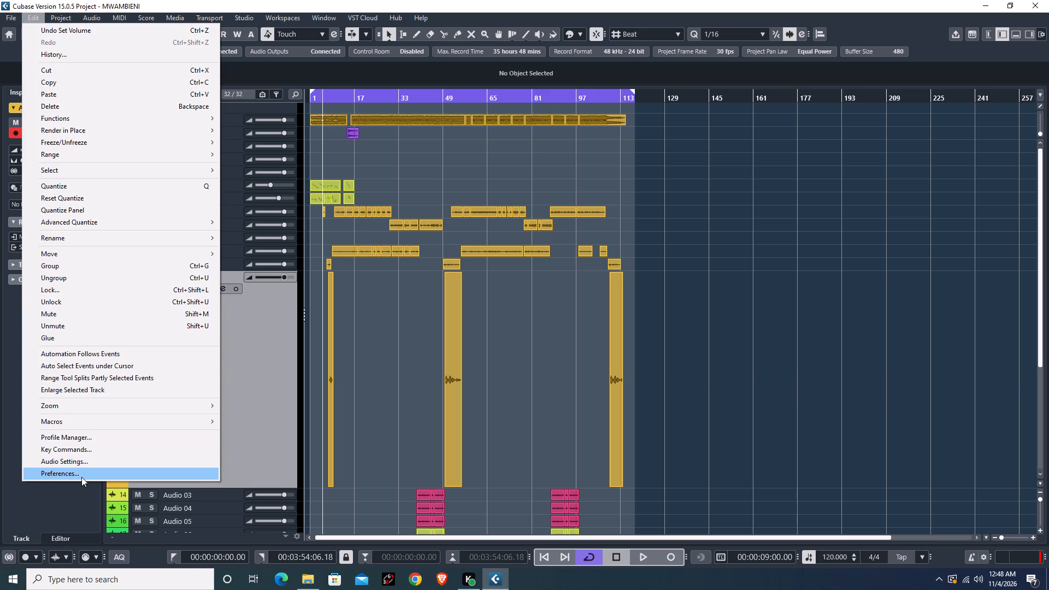
click(81, 477)
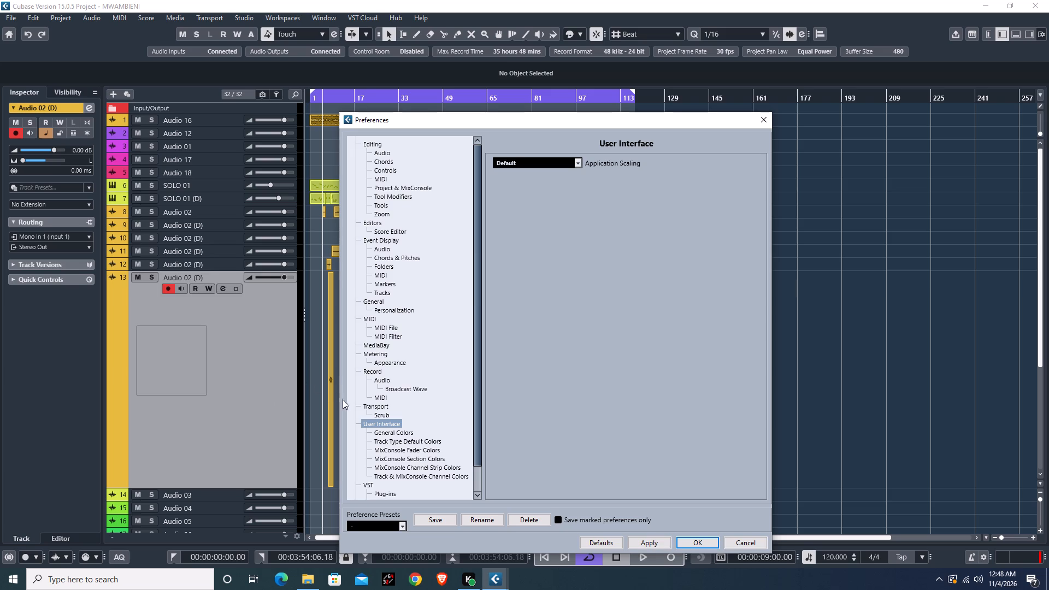
scroll(436, 363, down, 1)
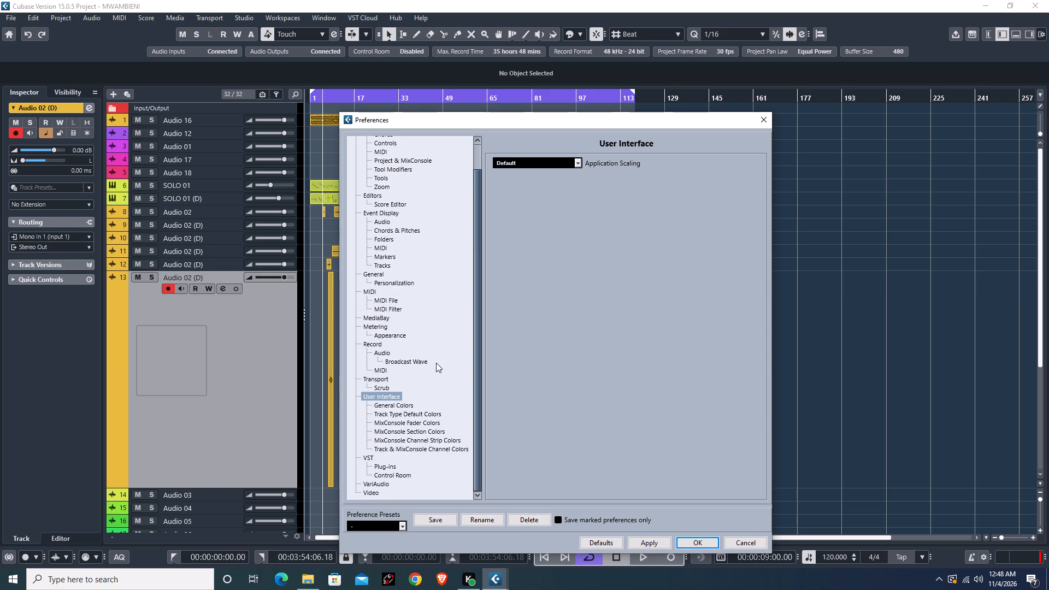
scroll(436, 363, down, 3)
click(390, 334)
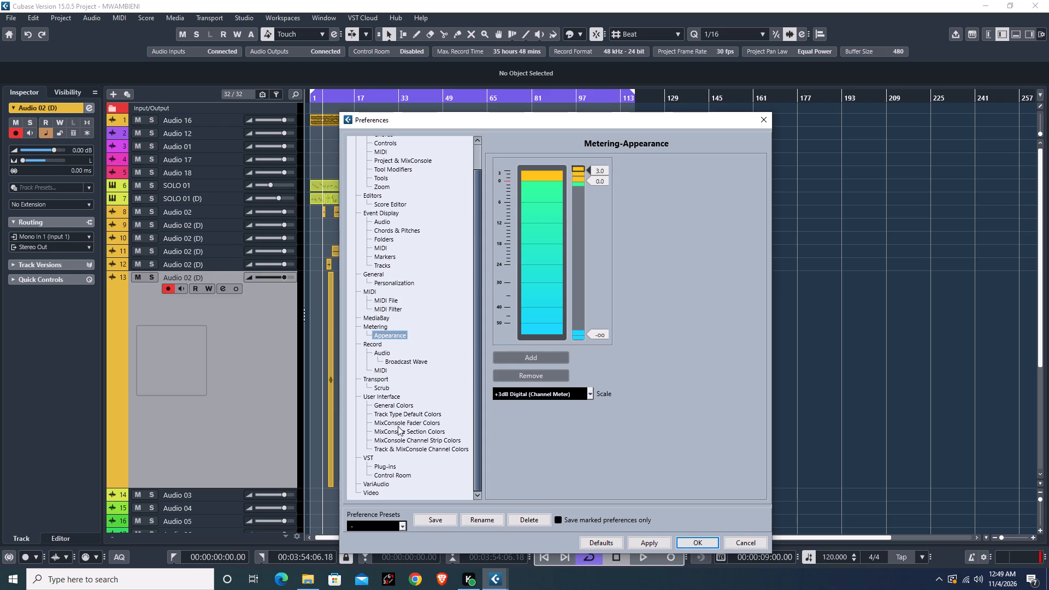
click(380, 378)
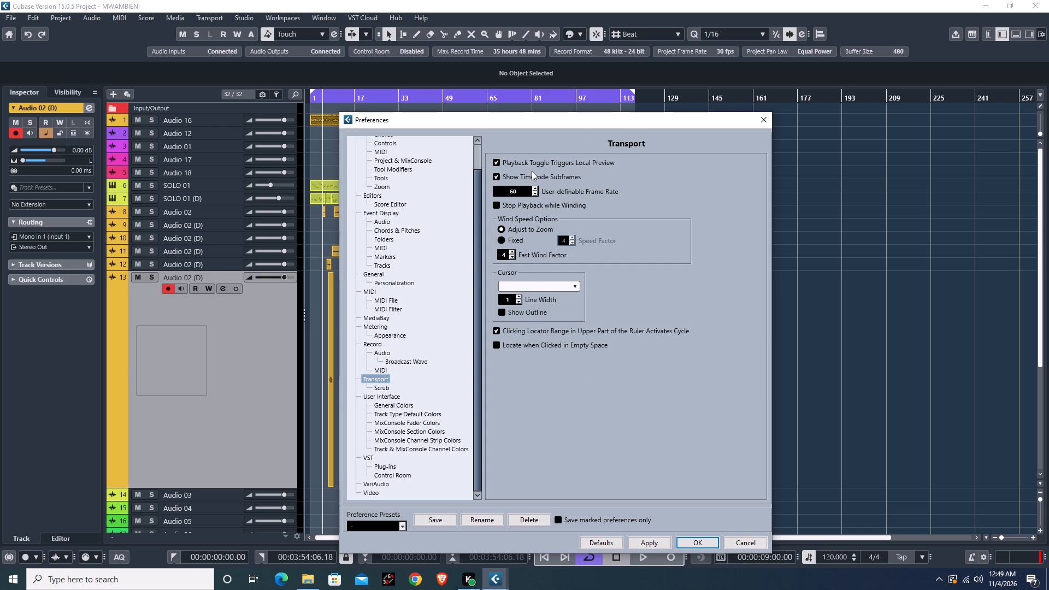
click(497, 207)
key(space)
click(493, 345)
click(650, 541)
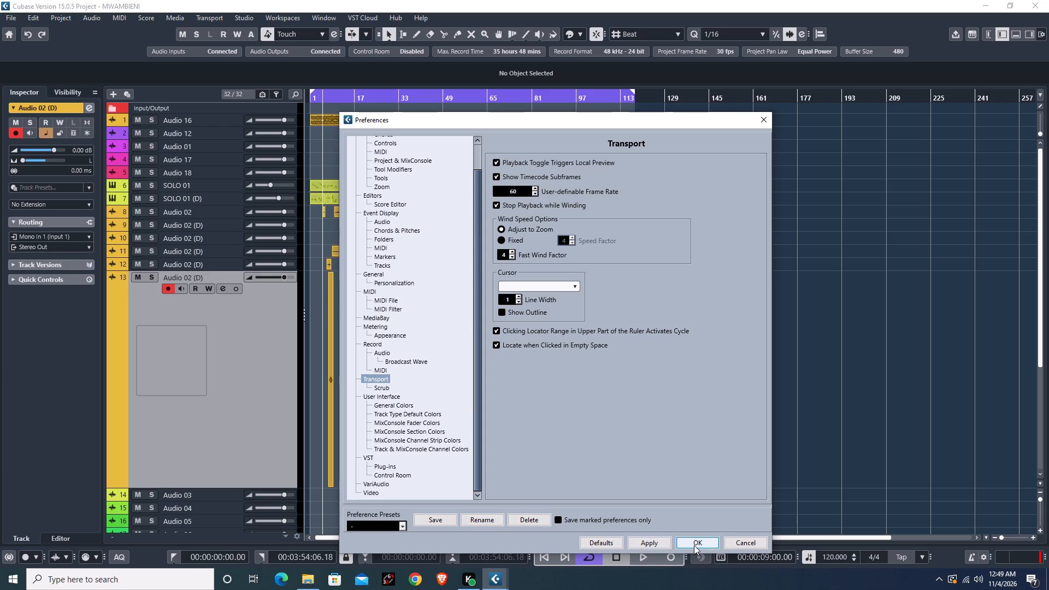
click(694, 545)
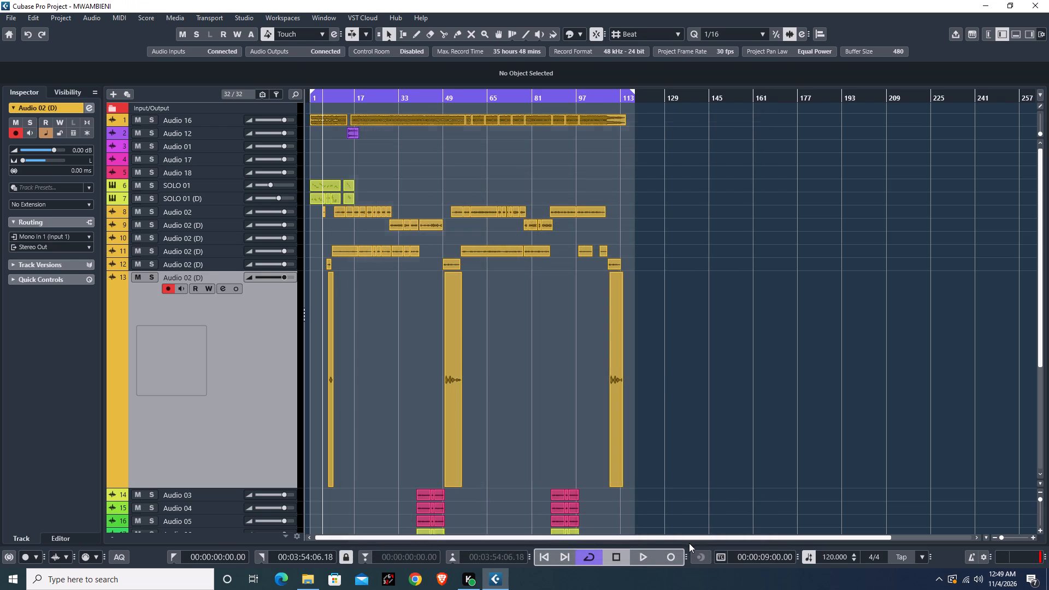
Test the transport by repeatedly starting and stopping playback around the 9-second position, with the first beat event on Audio 16 selected.
key(space)
key(space)
key(space)
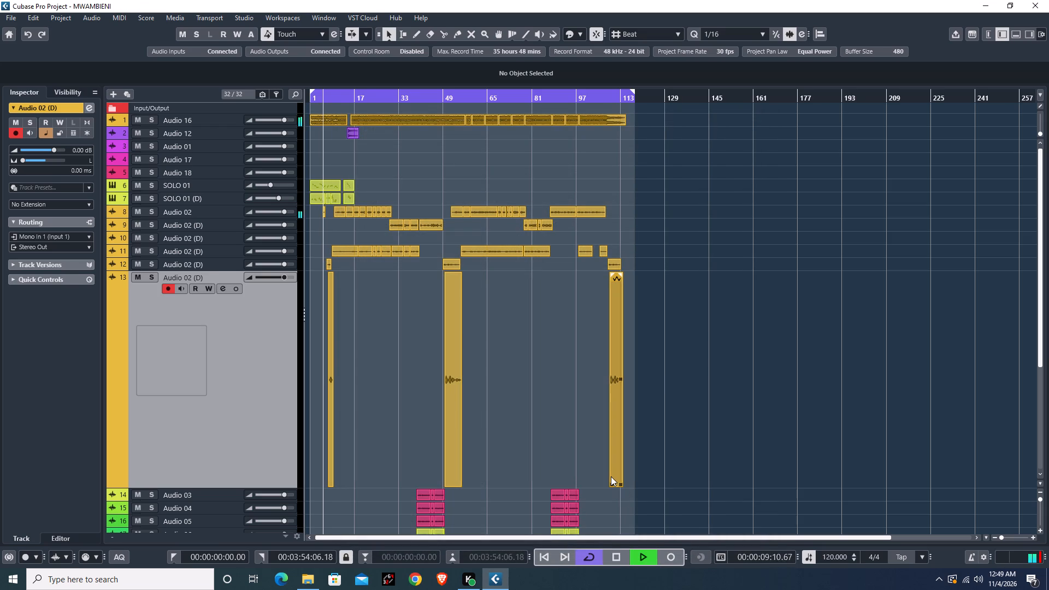
key(space)
key(space)
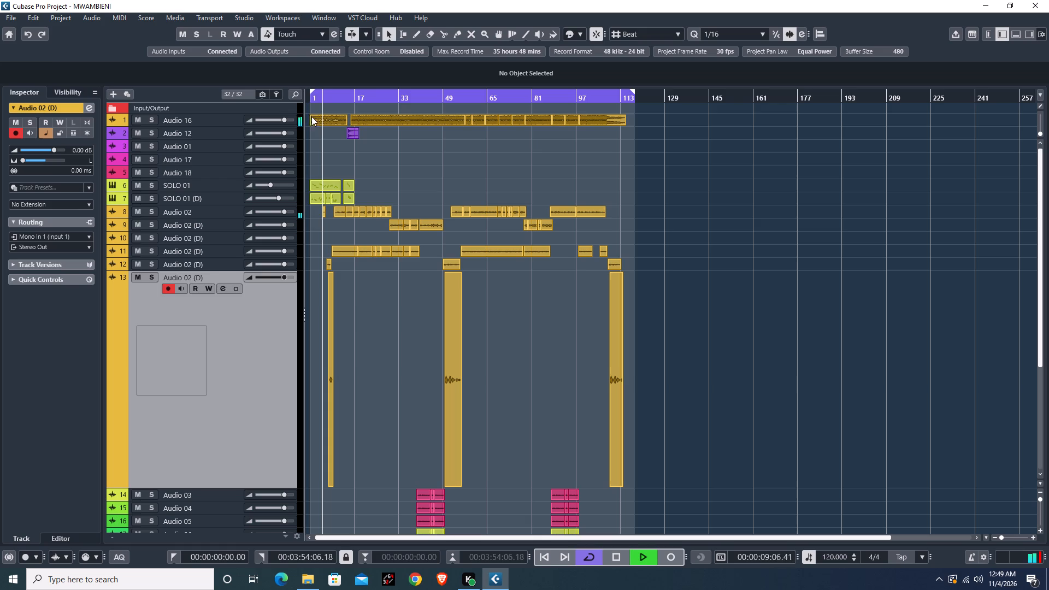
click(315, 117)
key(space)
key(space)
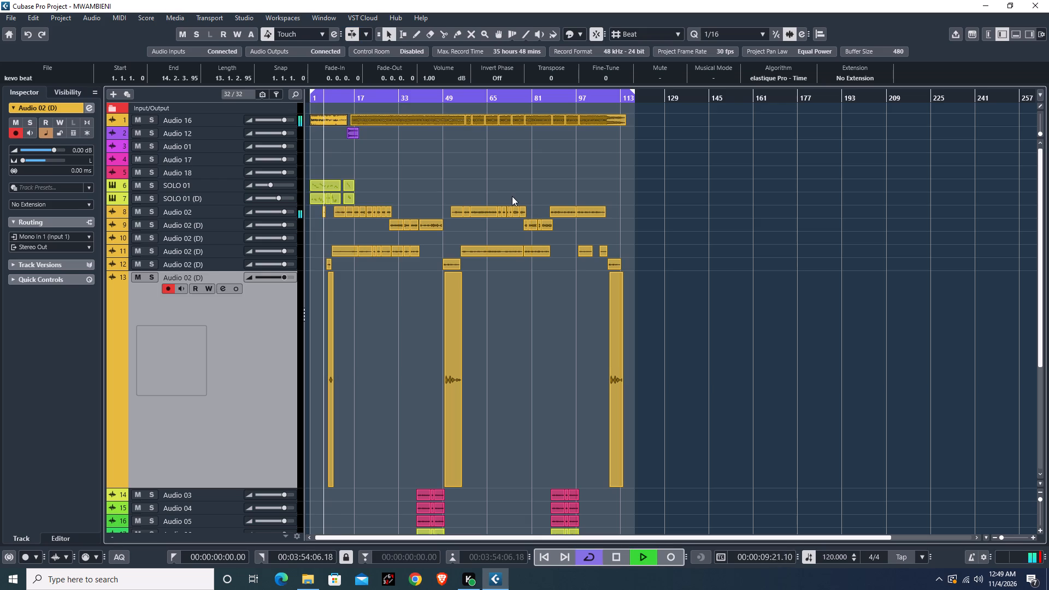
Zoom in on the arrangement, play it from the start of the project to review the mix, and stop playback.
key(h)
key(h)
key(h)
key(h)
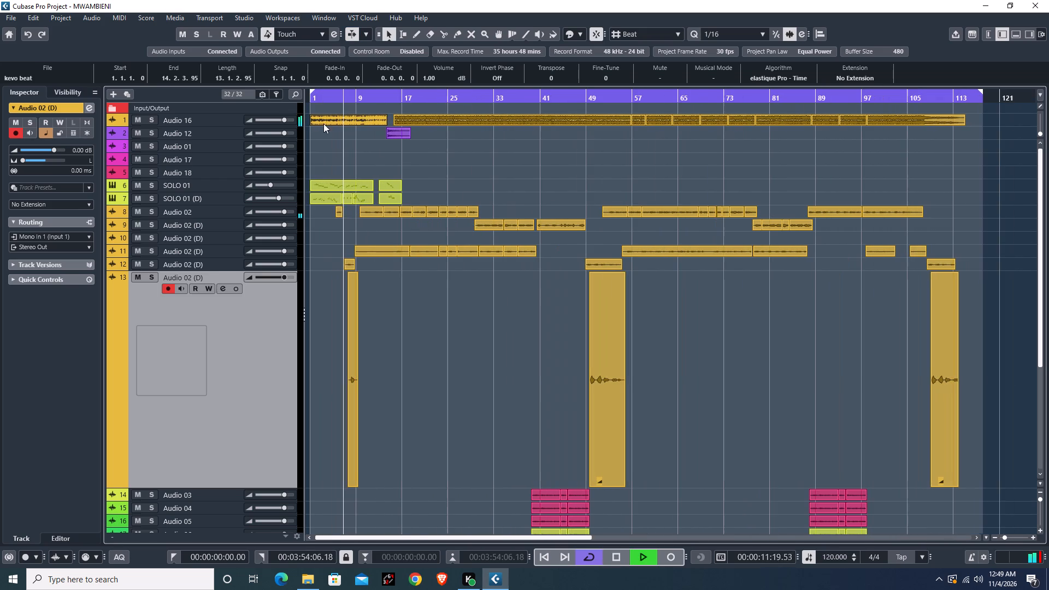
click(310, 99)
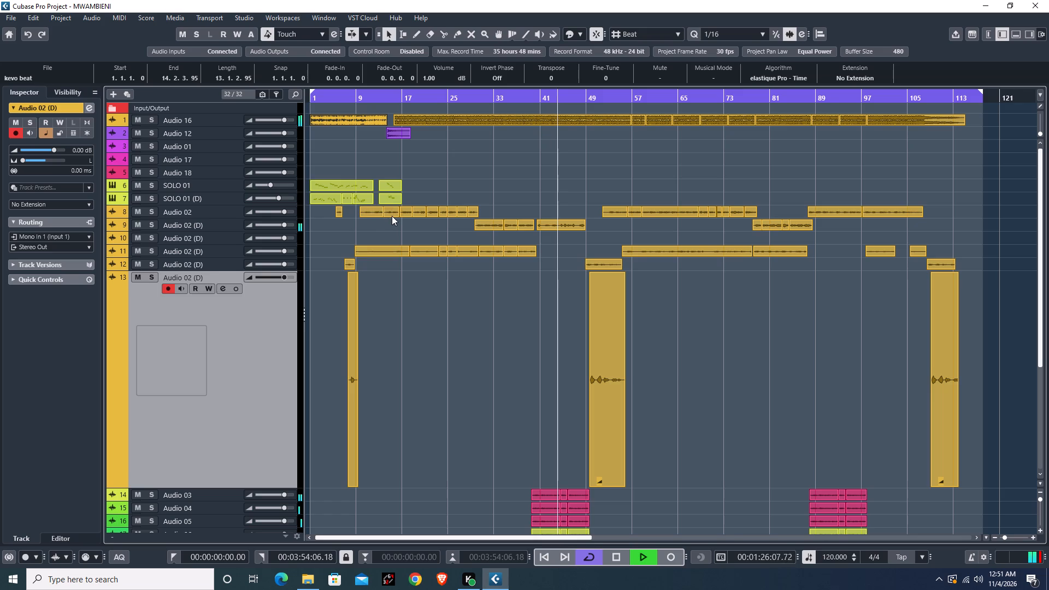
key(space)
Add one Kontakt 8 instrument track below track 6, SOLO 01, routed to Stereo Out.
click(221, 184)
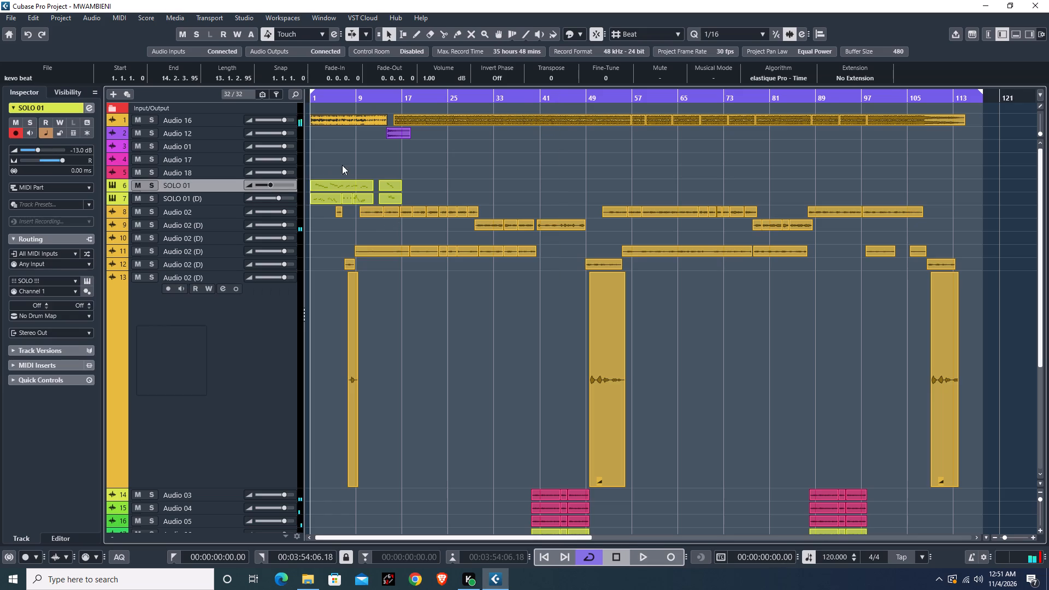
right_click(225, 183)
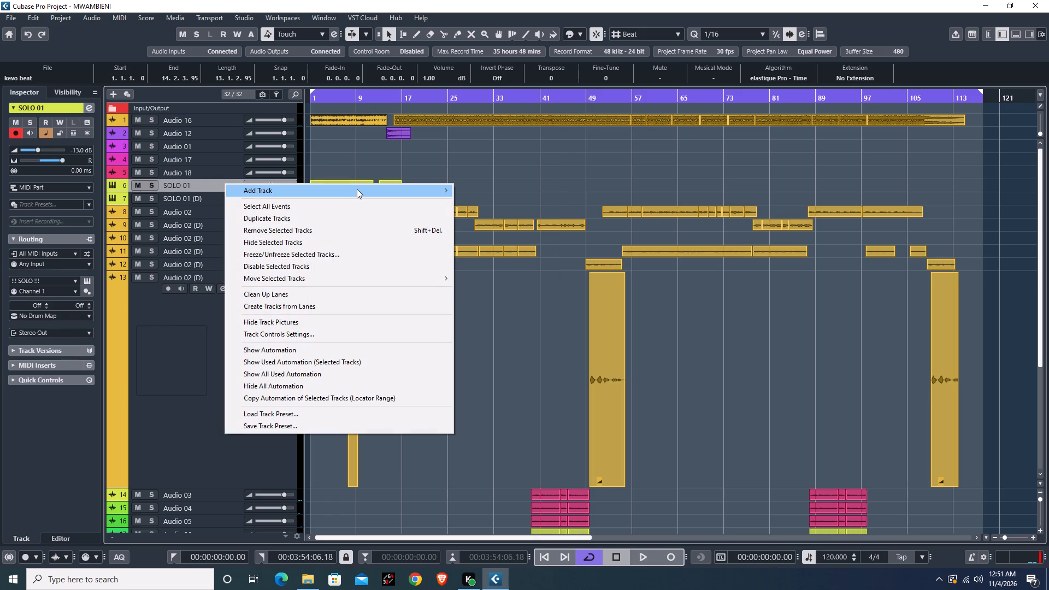
click(502, 200)
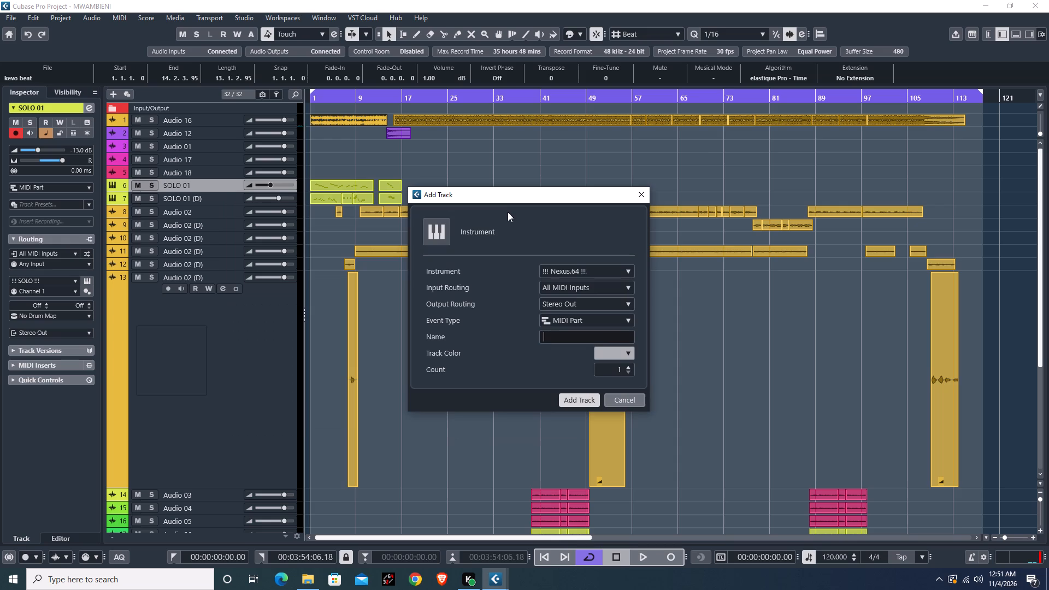
click(588, 269)
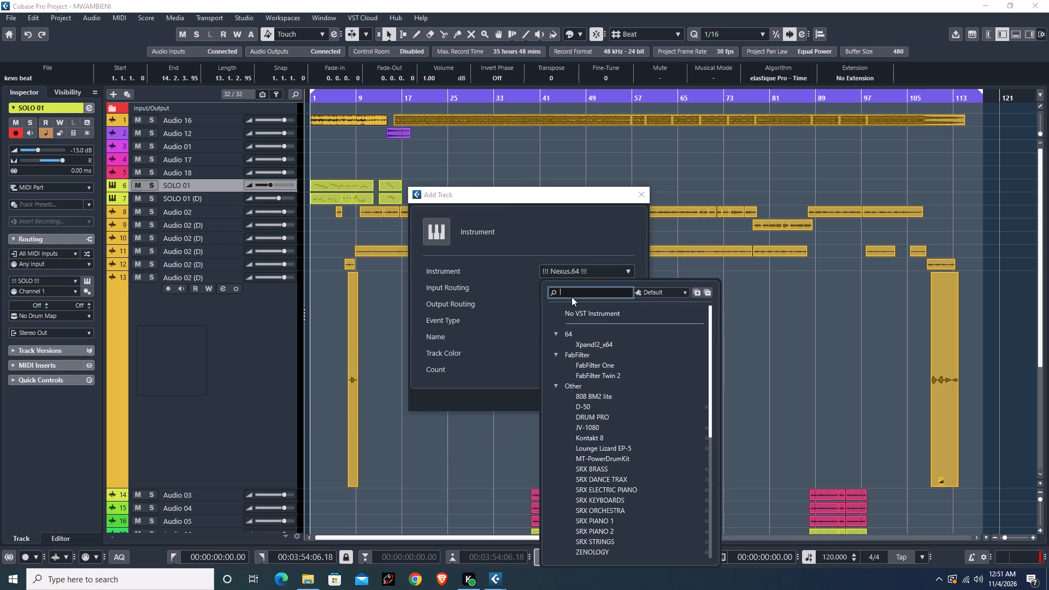
text(ko)
text(nt)
key(a)
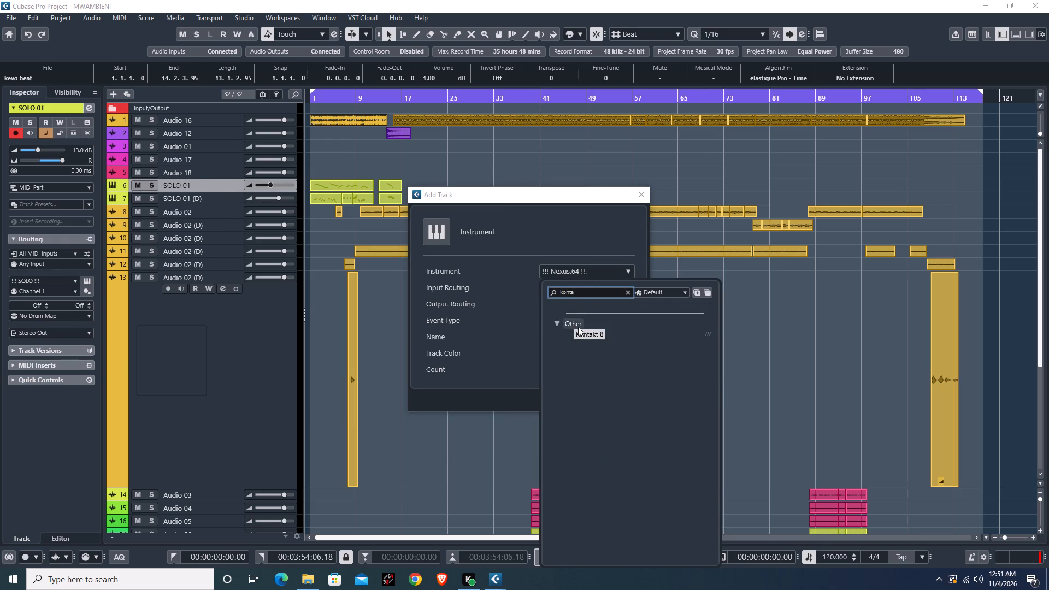
click(587, 334)
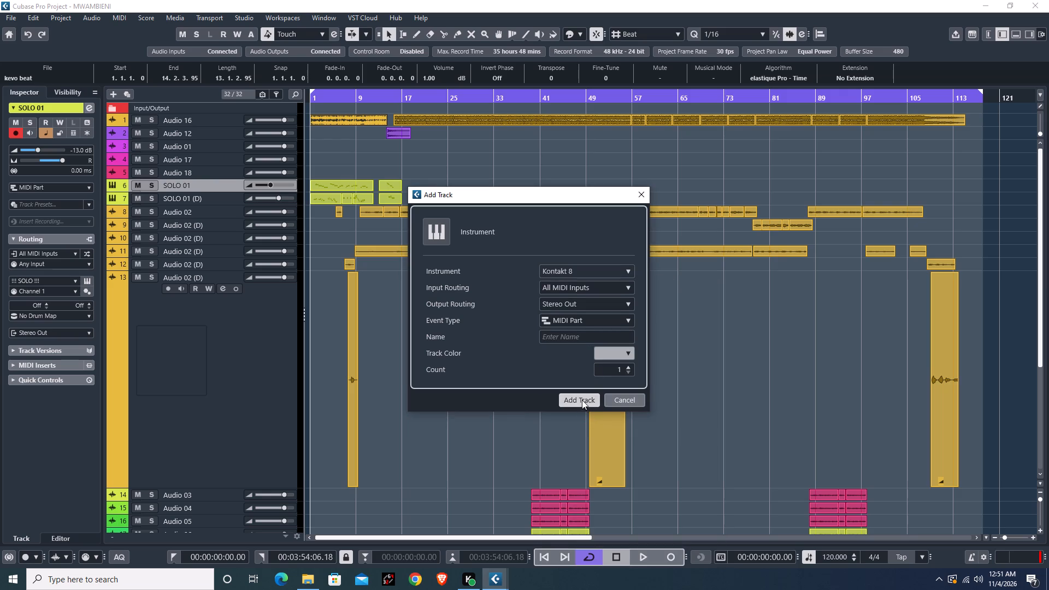
click(582, 398)
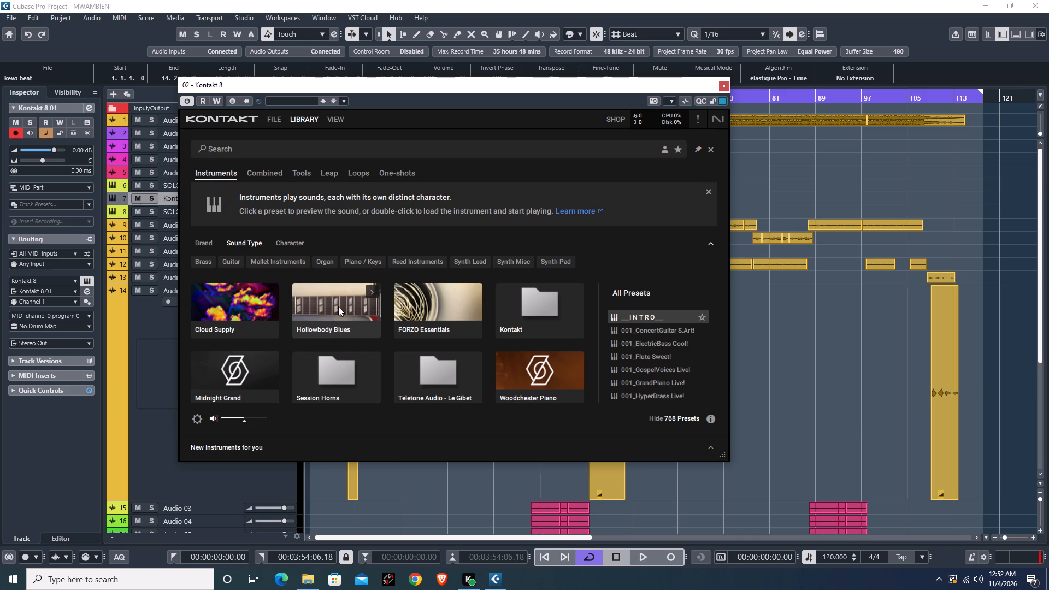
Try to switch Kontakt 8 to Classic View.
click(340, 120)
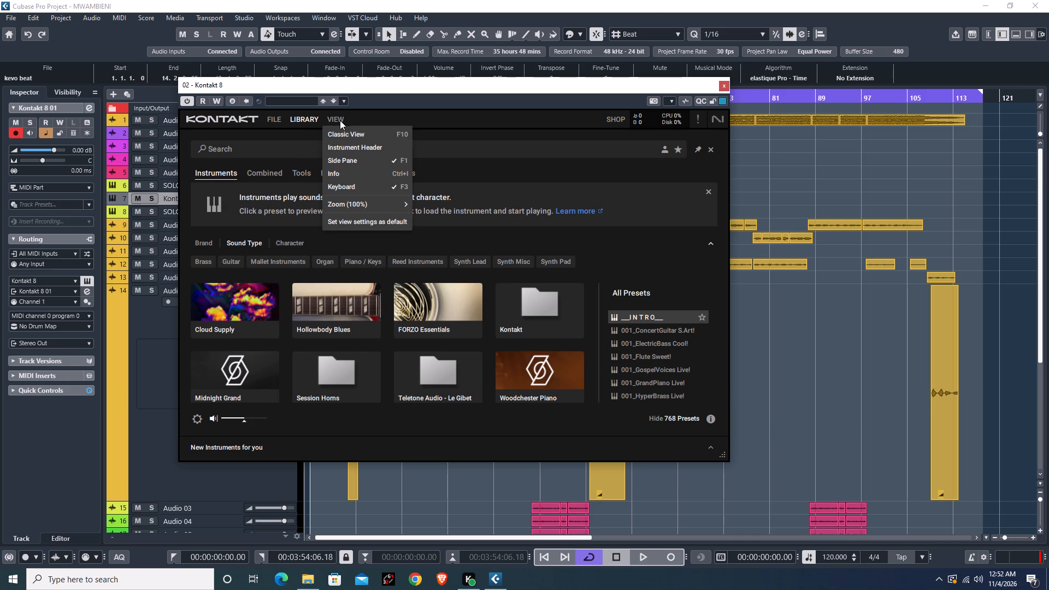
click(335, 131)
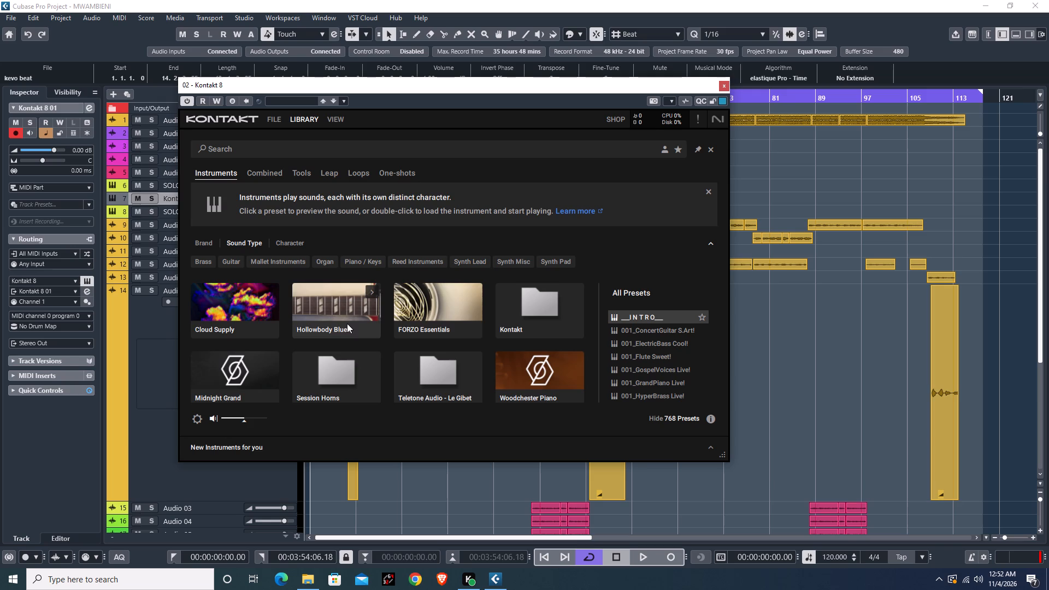
Filter the Kontakt instruments to the Hollowbody Blues library and select its Classic Blues preset.
scroll(348, 323, down, 1)
scroll(348, 323, up, 1)
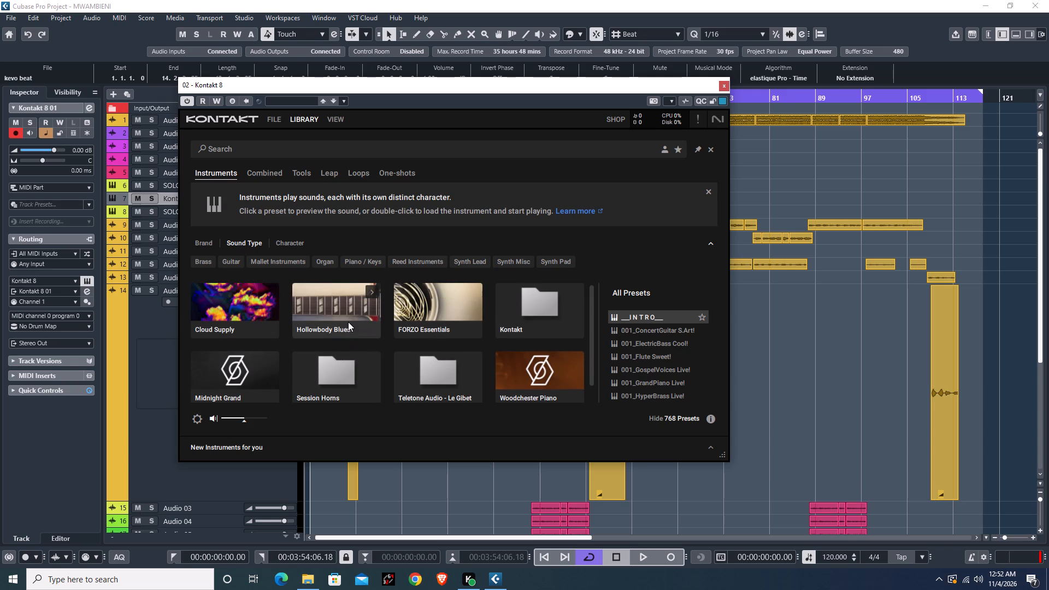
click(341, 308)
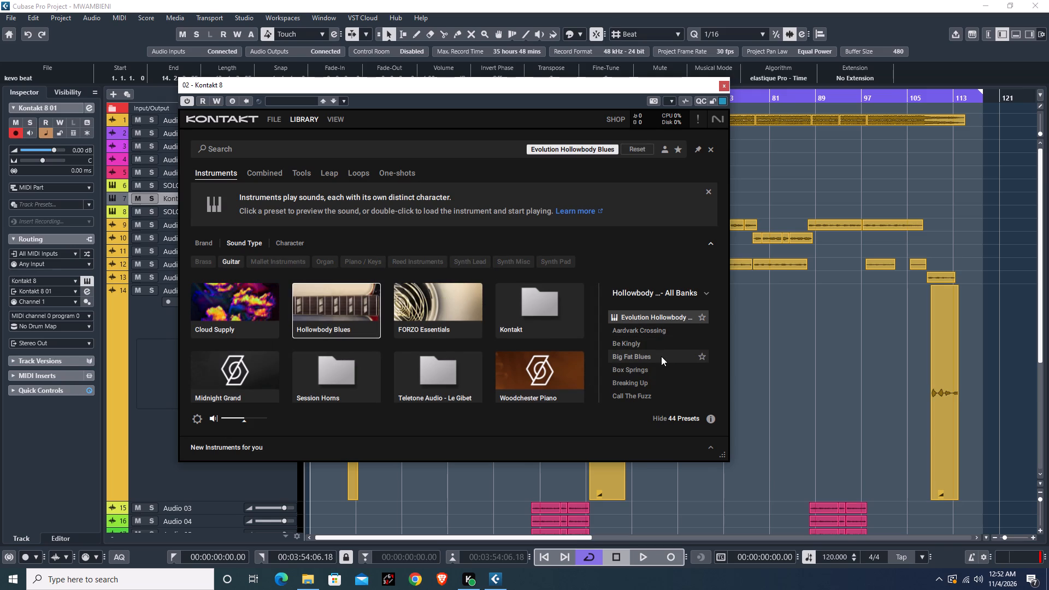
scroll(661, 356, down, 2)
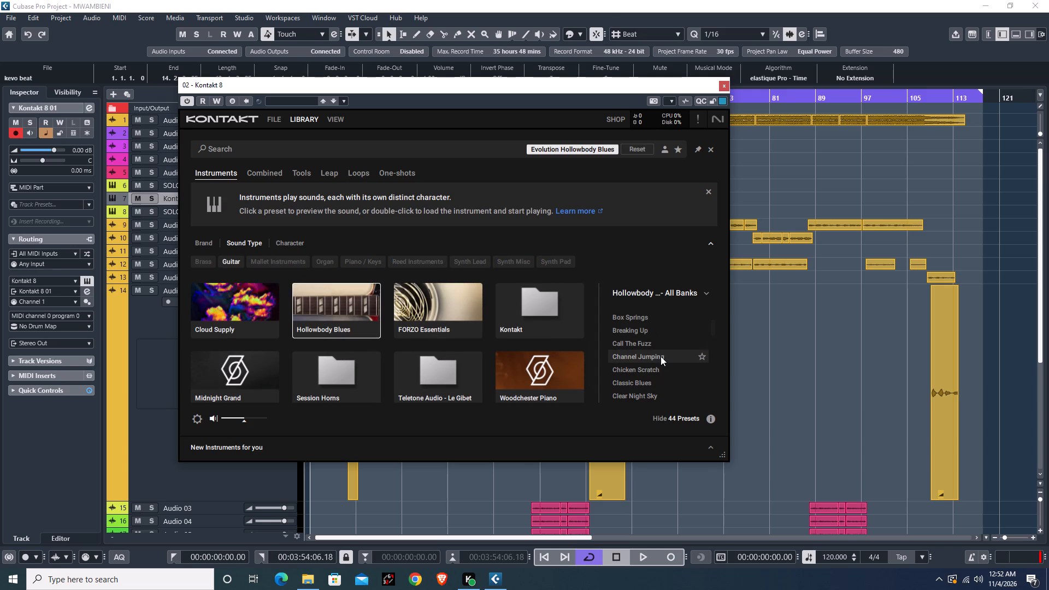
scroll(661, 356, down, 1)
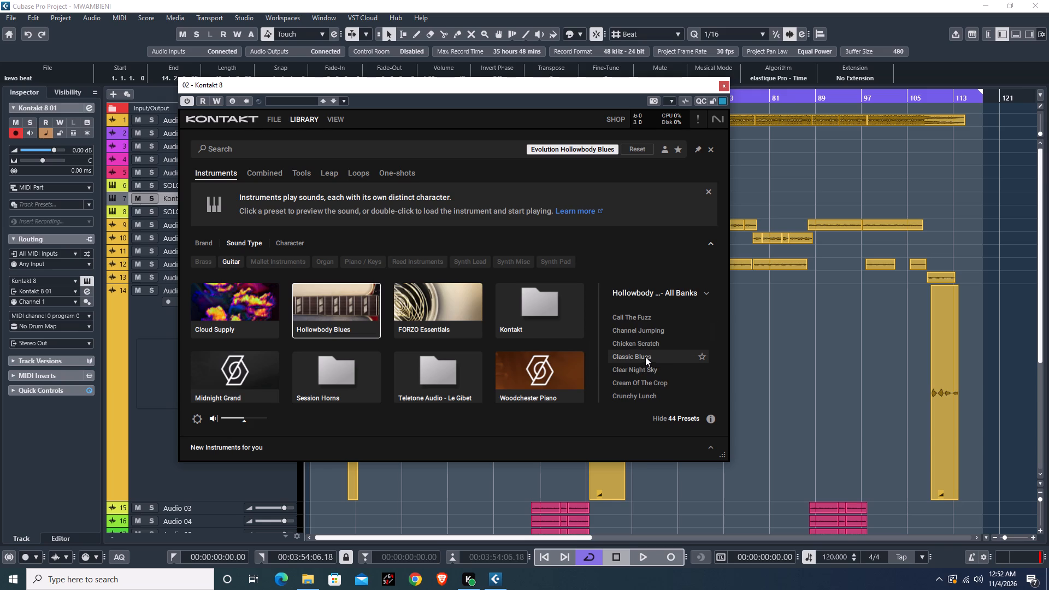
click(641, 356)
Look through the full Hollowbody Blues preset list for a suitable guitar sound.
scroll(645, 357, down, 7)
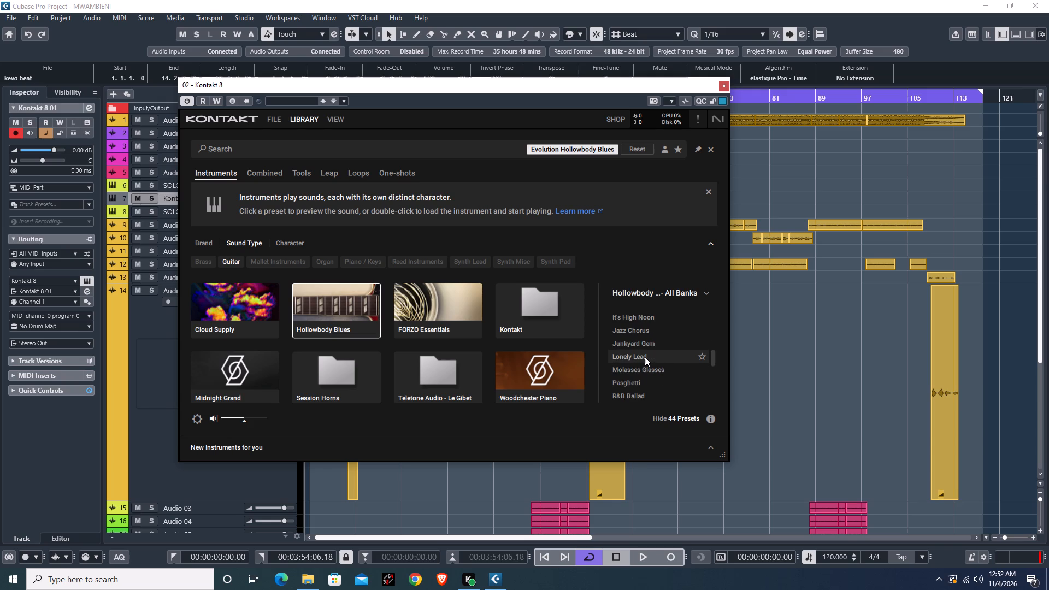
scroll(645, 357, down, 6)
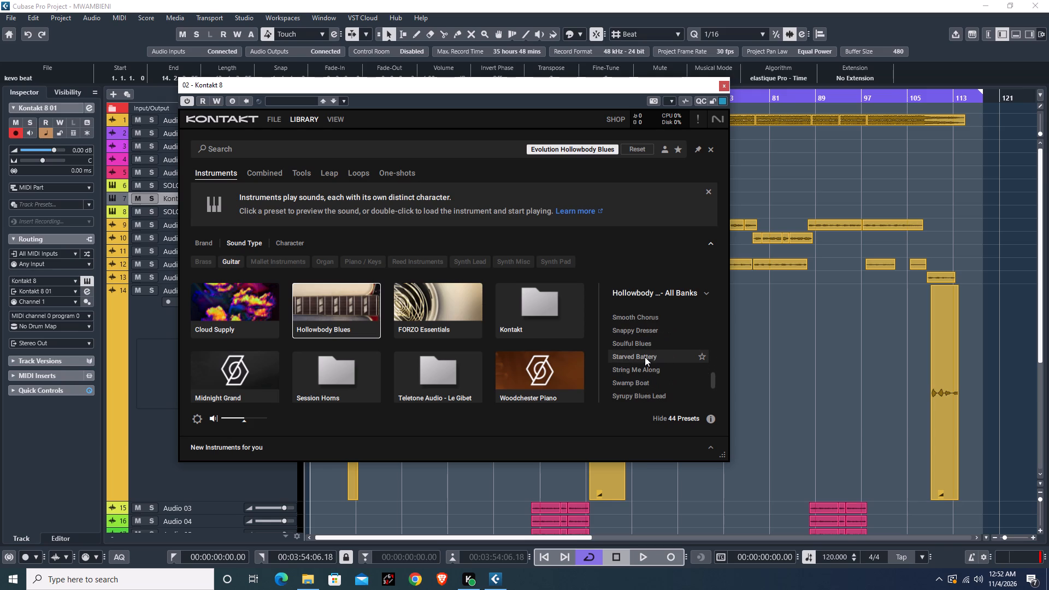
scroll(645, 357, down, 7)
scroll(645, 357, up, 5)
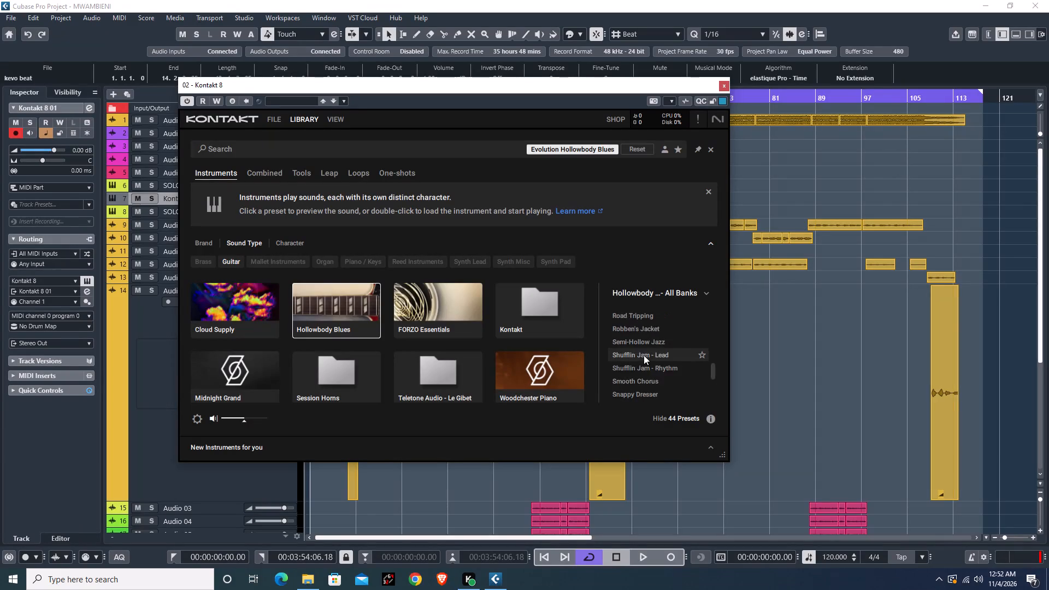
scroll(643, 355, up, 14)
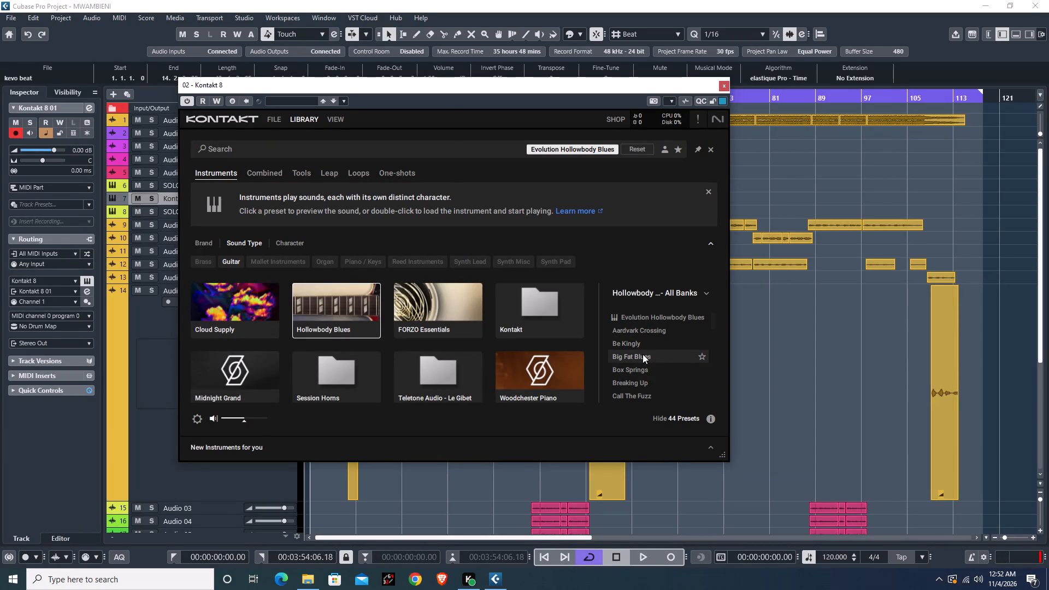
scroll(643, 354, up, 3)
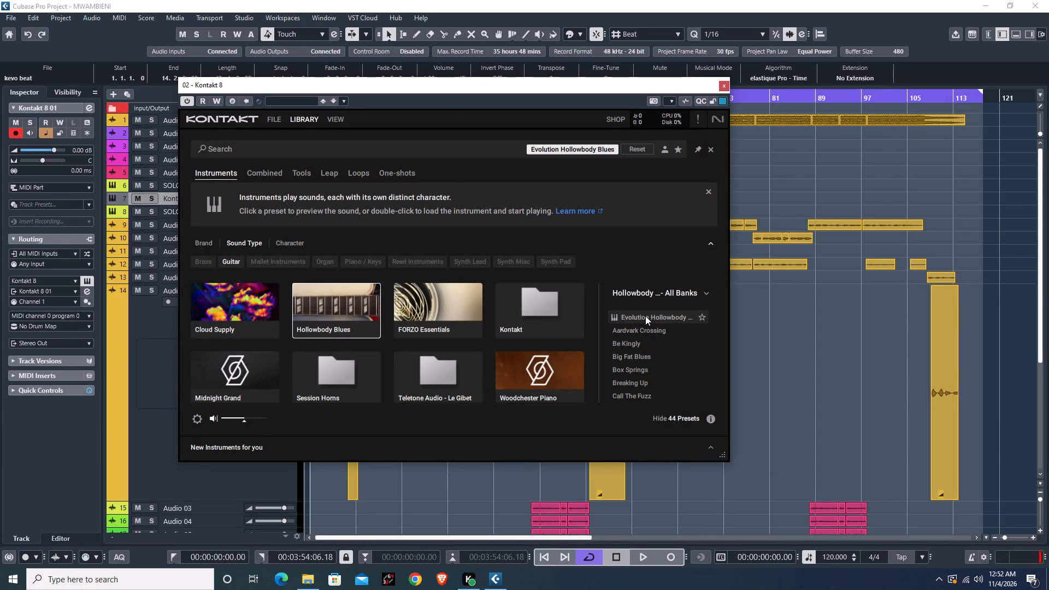
Load the Evolution Hollowbody Blues instrument at the start of the Hollowbody Blues preset list.
click(645, 316)
double_click(643, 317)
Select the FORZO Essentials library in the Kontakt instrument browser.
click(438, 311)
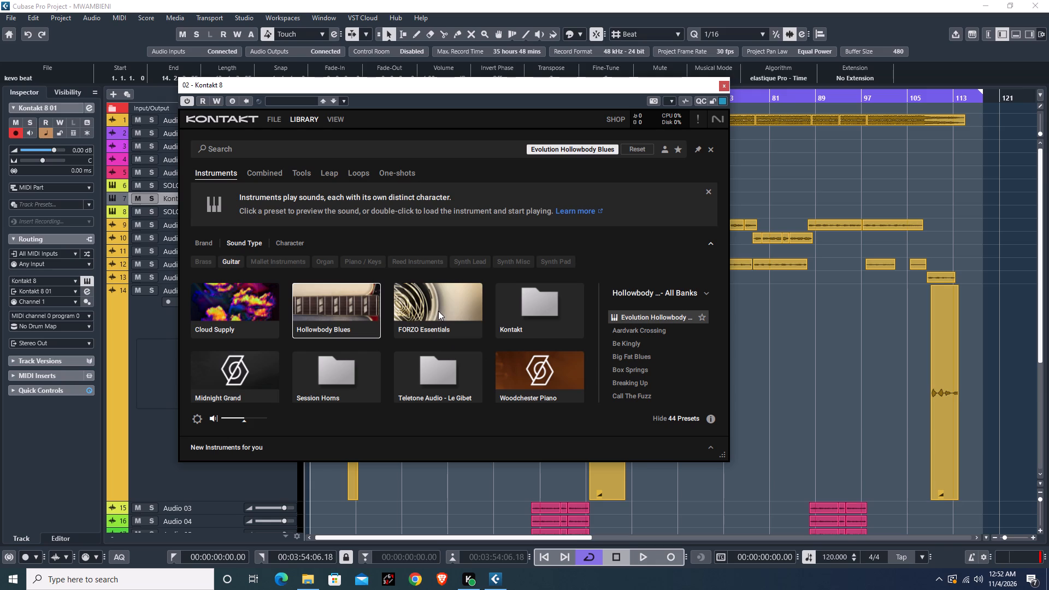